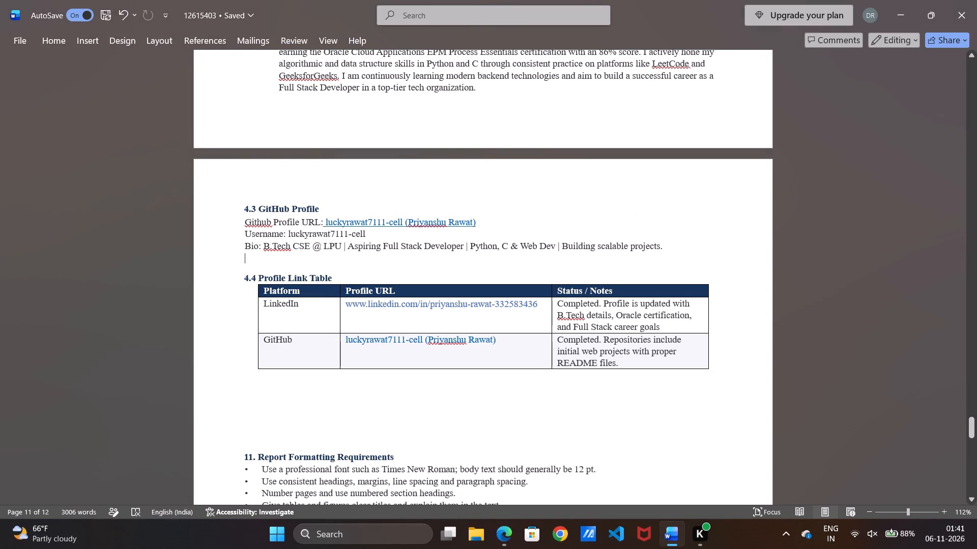
pyautogui.keyDown('ctrl'); pyautogui.click(440, 222); pyautogui.keyUp('ctrl')
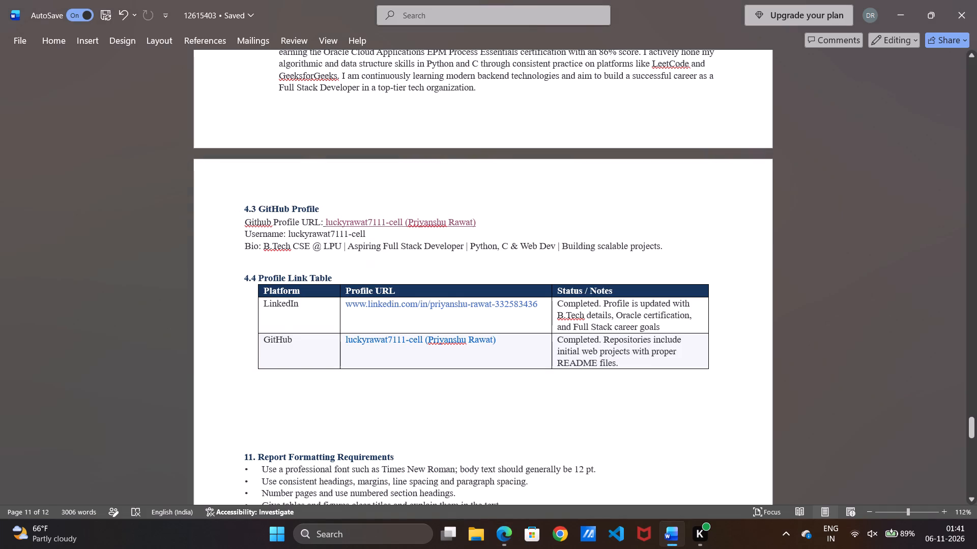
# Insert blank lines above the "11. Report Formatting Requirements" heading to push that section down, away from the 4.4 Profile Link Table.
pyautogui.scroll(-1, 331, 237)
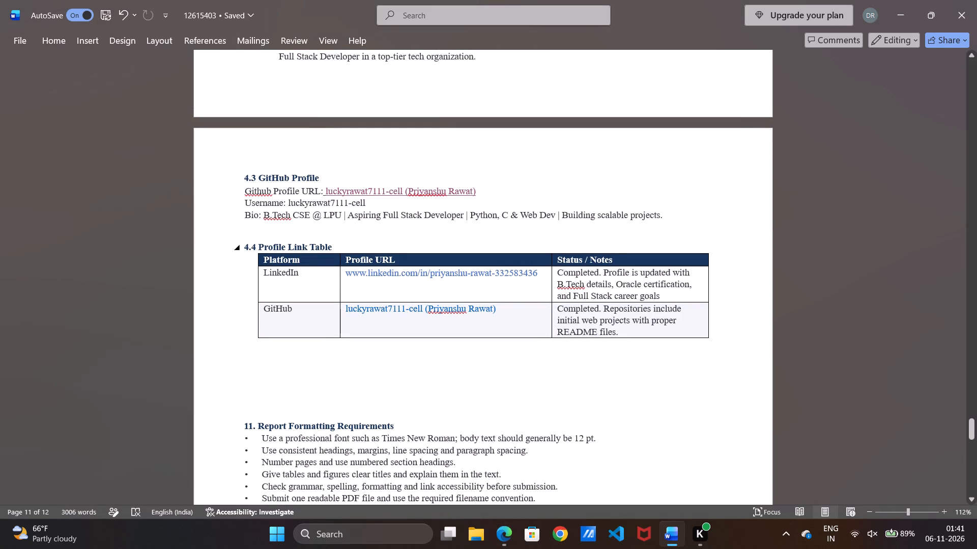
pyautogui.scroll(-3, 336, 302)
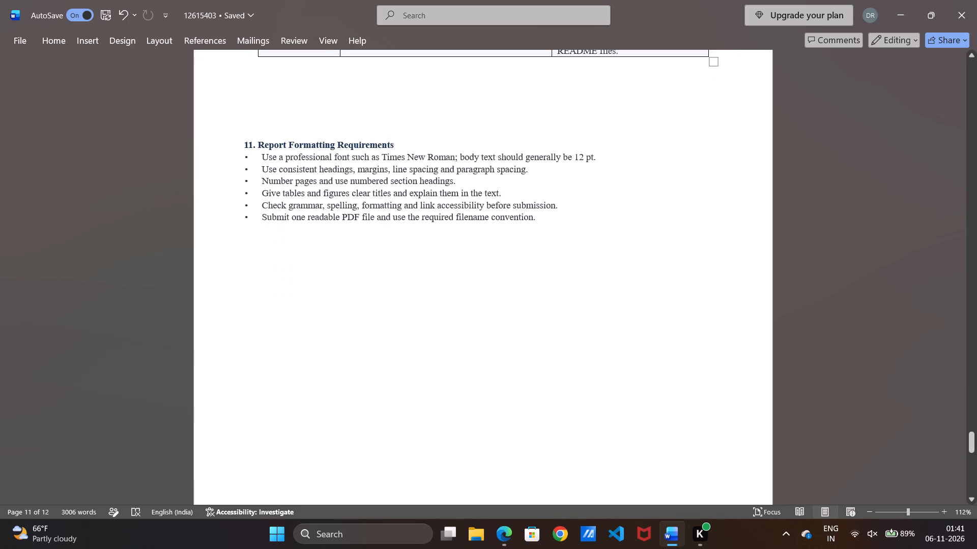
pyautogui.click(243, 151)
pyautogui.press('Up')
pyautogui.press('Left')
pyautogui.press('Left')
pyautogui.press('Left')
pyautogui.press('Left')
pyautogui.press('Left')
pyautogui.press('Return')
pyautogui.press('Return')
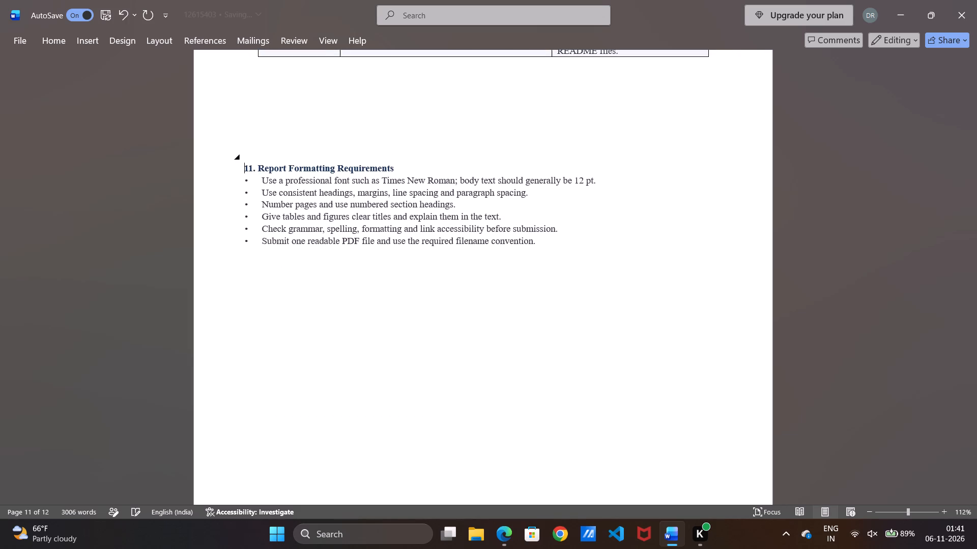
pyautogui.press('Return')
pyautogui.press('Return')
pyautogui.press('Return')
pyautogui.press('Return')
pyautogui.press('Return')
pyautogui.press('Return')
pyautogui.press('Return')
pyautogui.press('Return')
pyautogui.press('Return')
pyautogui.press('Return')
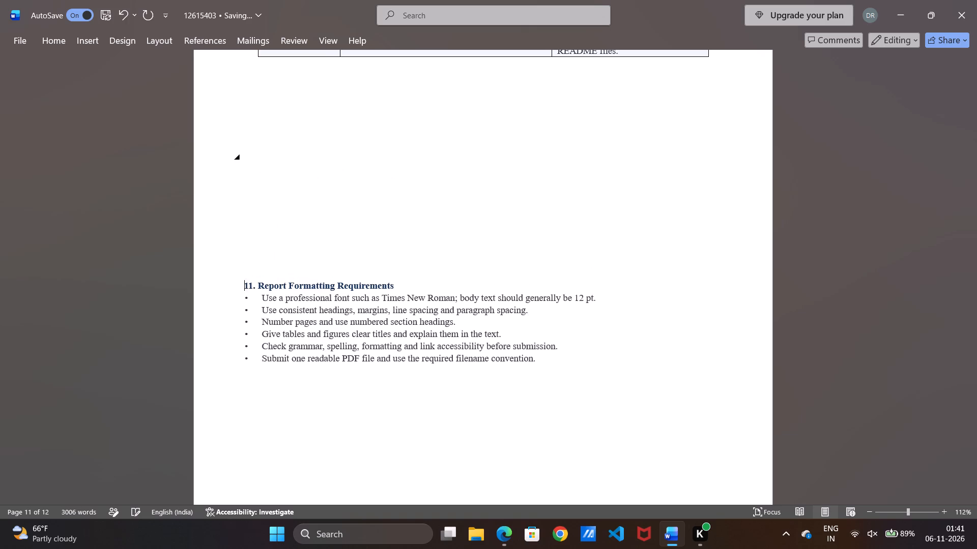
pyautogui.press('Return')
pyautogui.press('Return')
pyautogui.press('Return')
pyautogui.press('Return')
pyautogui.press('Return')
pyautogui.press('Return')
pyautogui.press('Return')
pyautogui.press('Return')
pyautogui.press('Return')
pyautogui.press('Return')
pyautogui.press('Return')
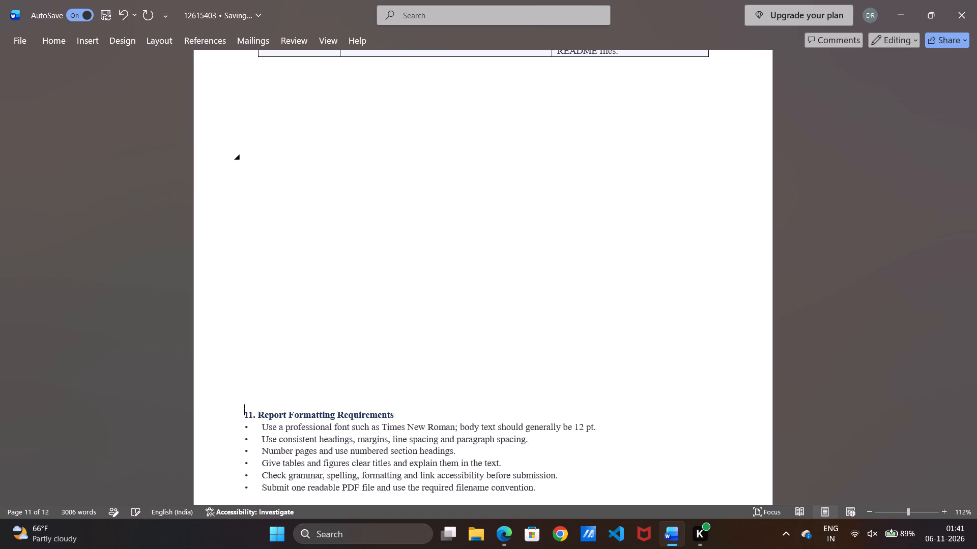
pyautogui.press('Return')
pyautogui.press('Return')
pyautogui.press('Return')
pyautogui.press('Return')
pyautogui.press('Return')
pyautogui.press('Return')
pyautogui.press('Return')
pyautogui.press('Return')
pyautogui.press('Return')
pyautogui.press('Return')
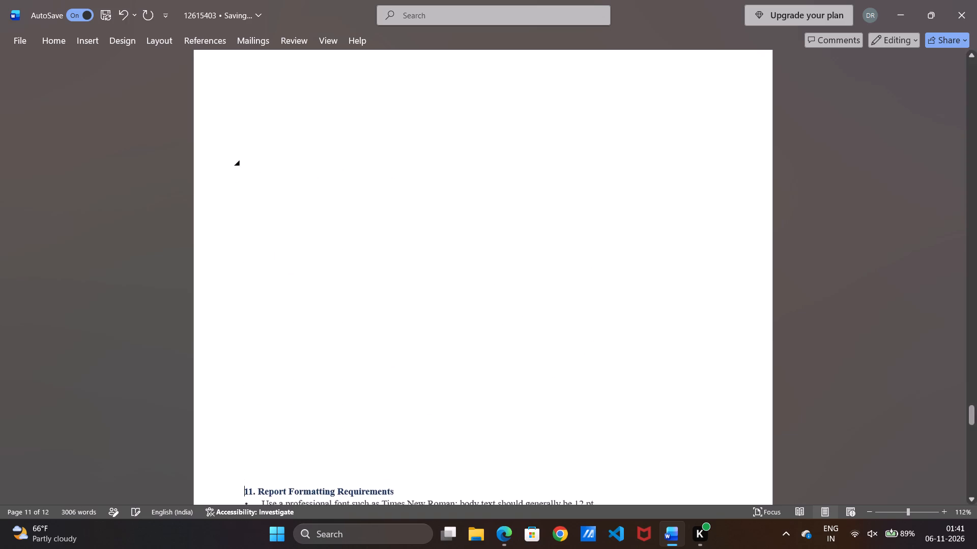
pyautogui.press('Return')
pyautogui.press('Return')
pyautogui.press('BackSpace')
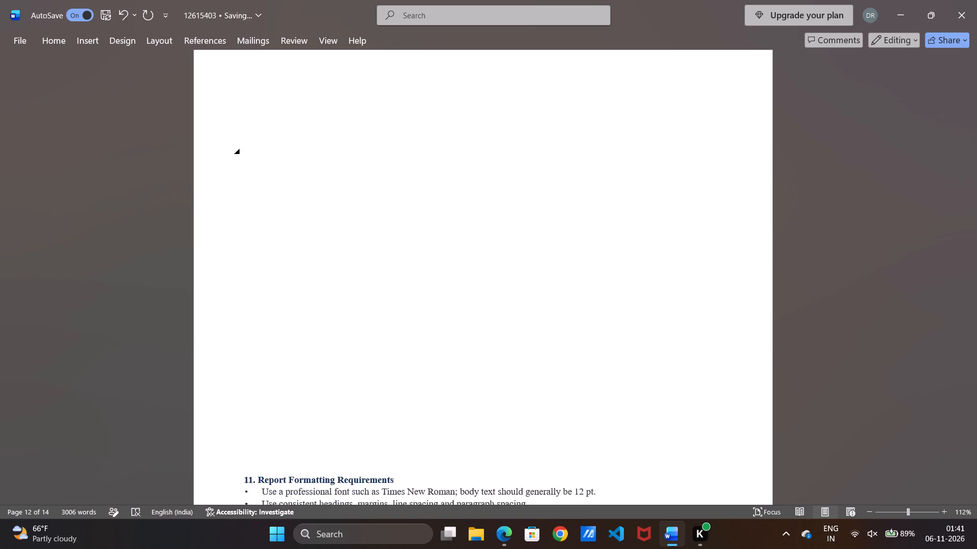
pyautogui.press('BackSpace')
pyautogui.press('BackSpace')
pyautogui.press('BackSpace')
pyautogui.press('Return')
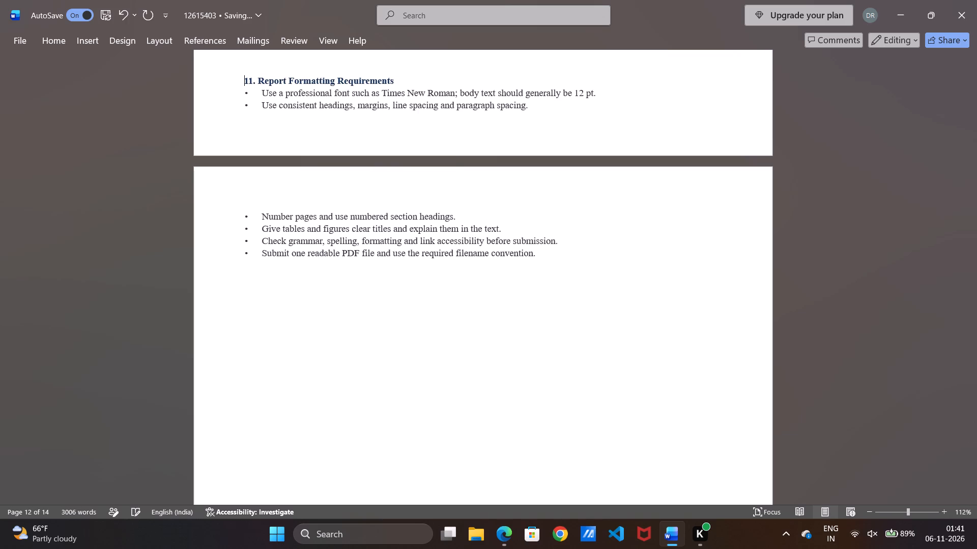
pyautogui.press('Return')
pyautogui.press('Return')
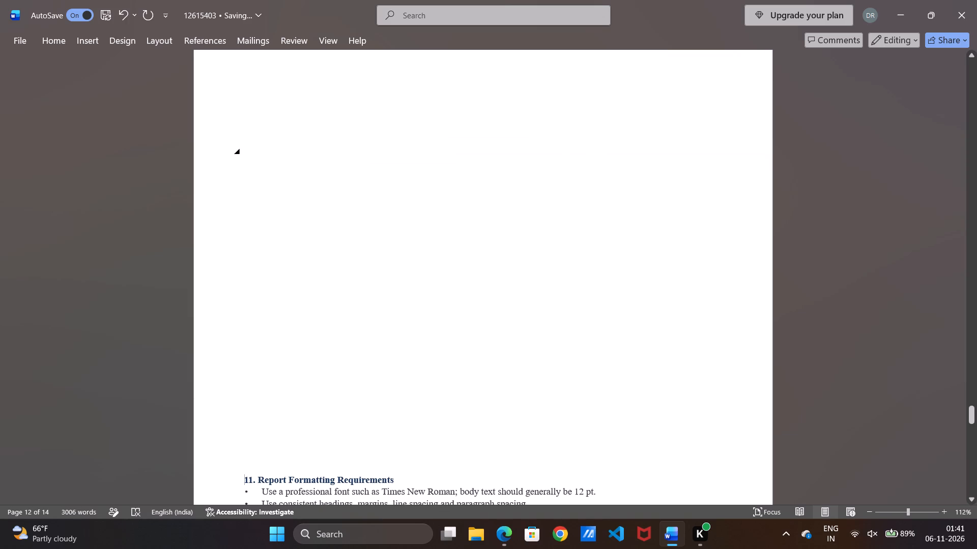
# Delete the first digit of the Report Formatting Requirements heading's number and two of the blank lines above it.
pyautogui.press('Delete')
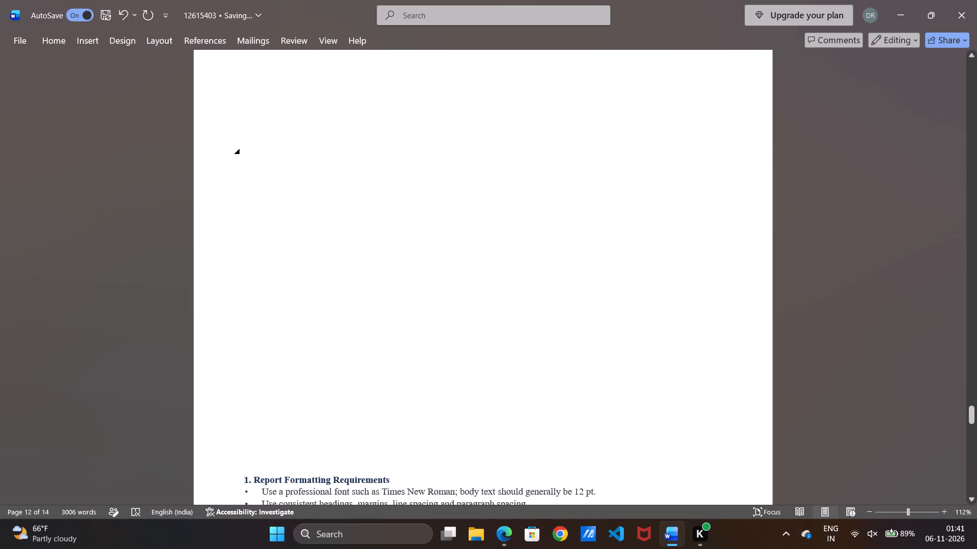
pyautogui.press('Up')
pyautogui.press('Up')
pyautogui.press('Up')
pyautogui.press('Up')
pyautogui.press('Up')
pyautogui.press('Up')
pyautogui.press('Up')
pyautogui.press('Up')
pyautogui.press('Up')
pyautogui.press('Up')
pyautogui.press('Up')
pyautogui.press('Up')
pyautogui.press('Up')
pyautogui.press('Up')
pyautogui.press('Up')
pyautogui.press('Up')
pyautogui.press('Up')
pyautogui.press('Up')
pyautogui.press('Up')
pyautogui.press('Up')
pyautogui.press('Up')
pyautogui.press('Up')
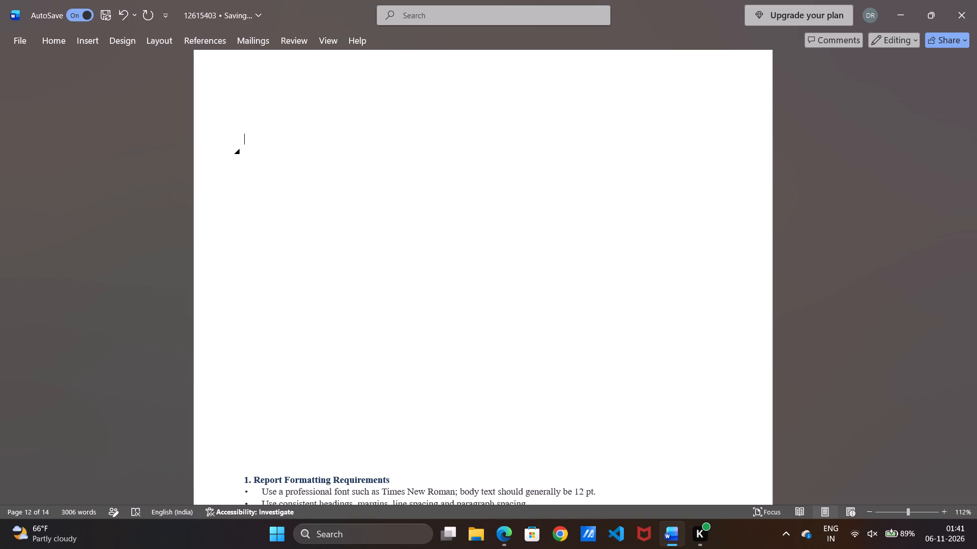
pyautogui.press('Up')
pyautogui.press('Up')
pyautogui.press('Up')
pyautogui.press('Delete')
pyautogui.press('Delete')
# Look through the report's closing pages and earlier sections, comparing them with the sections listed in the Table of Contents.
pyautogui.scroll(6, 243, 151)
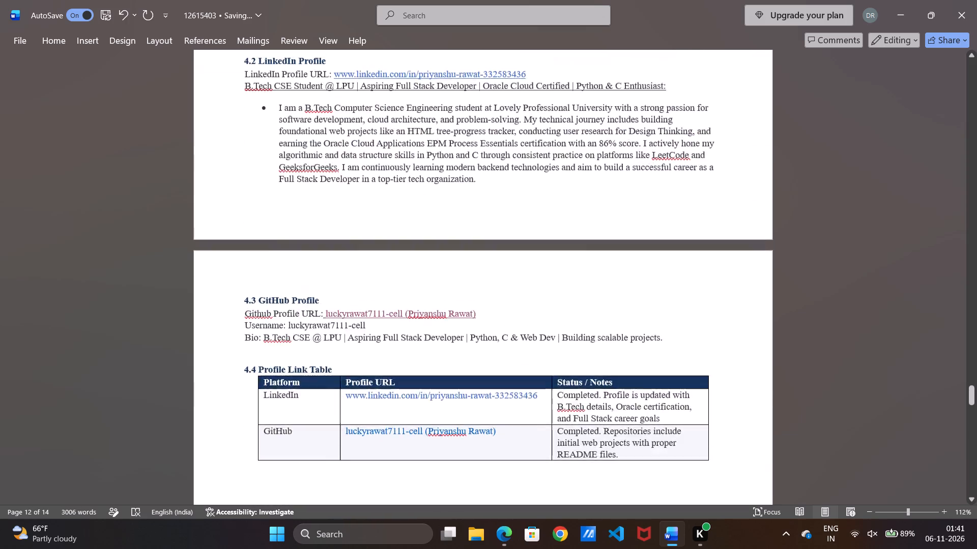
pyautogui.scroll(-2, 243, 151)
pyautogui.scroll(-6, 249, 199)
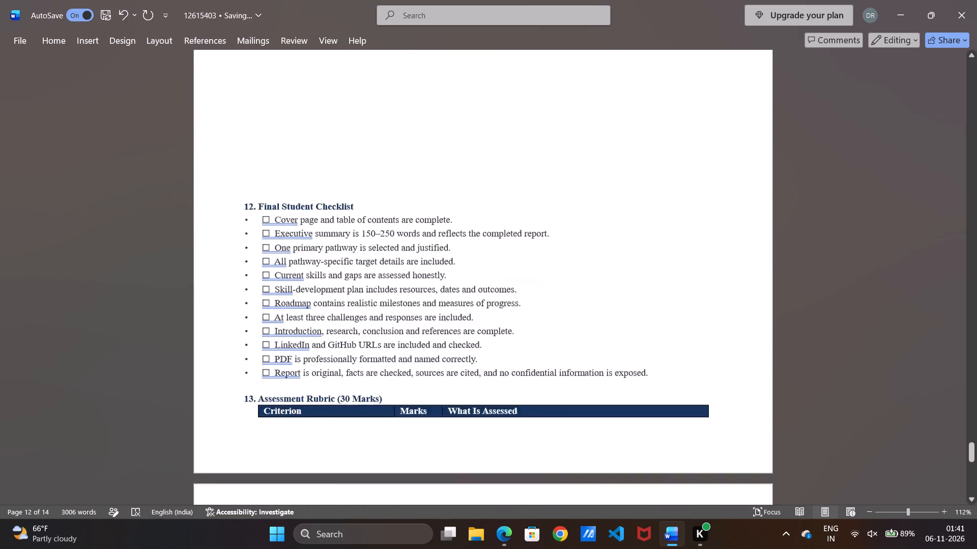
pyautogui.scroll(-4, 249, 199)
pyautogui.scroll(3, 249, 199)
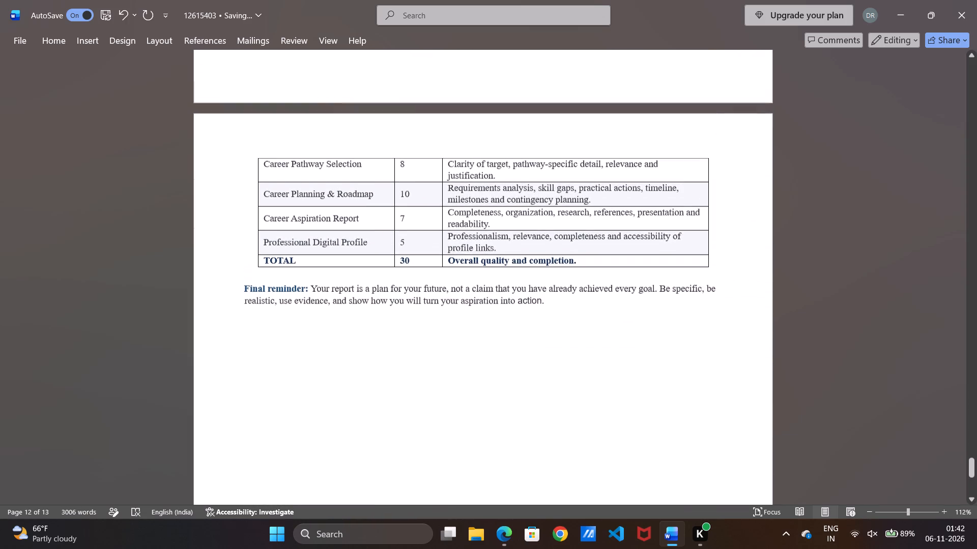
pyautogui.scroll(2, 249, 199)
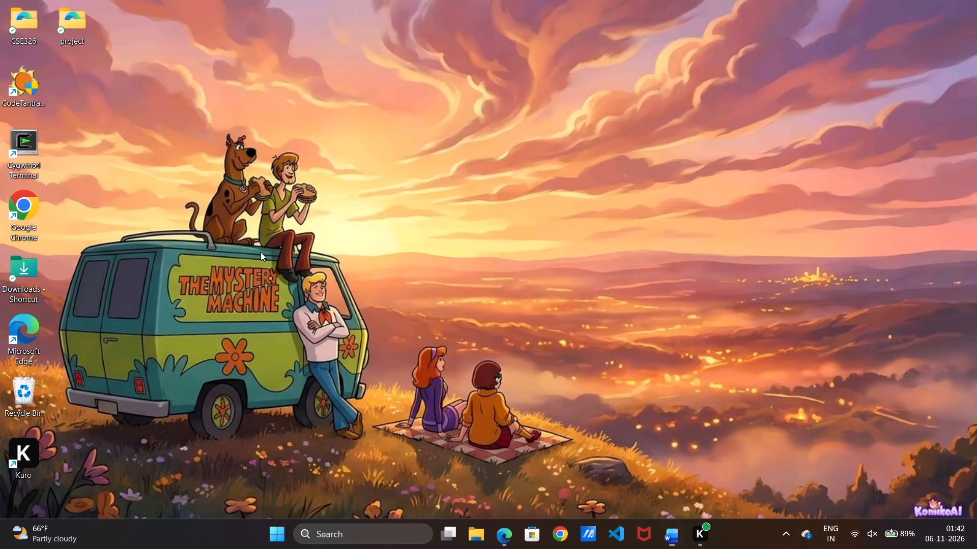
pyautogui.scroll(11, 261, 252)
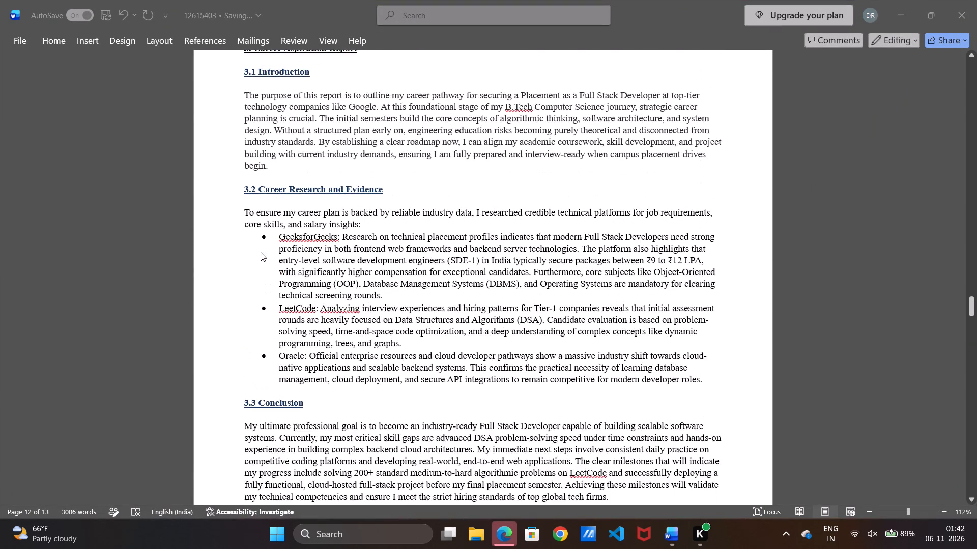
pyautogui.scroll(7, 261, 252)
pyautogui.scroll(14, 261, 252)
pyautogui.scroll(-2, 261, 252)
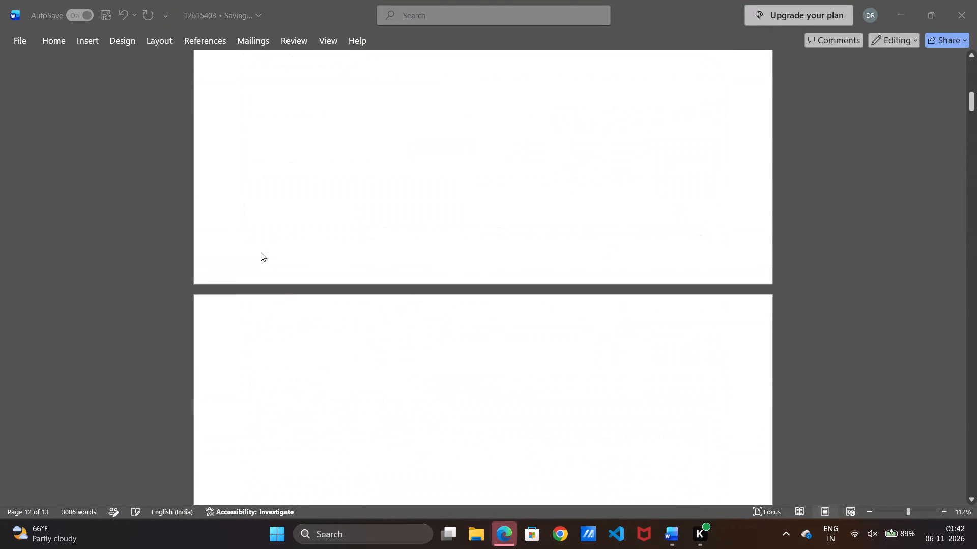
pyautogui.scroll(-3, 261, 252)
pyautogui.scroll(3, 261, 252)
pyautogui.scroll(-1, 261, 252)
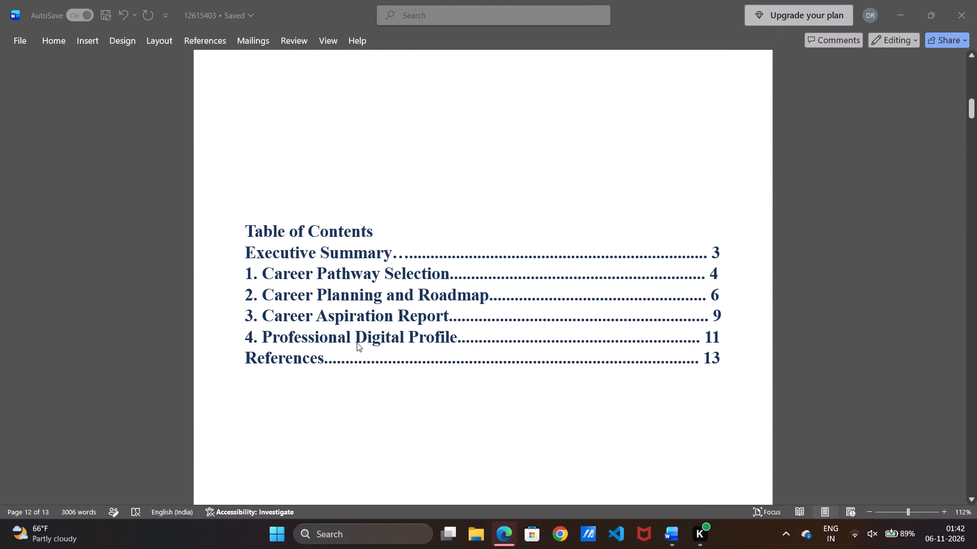
# Read the Report Formatting Requirements, Final Student Checklist, Assessment Rubric and Final reminder at the end of the report.
pyautogui.scroll(-13, 314, 362)
pyautogui.scroll(-8, 314, 362)
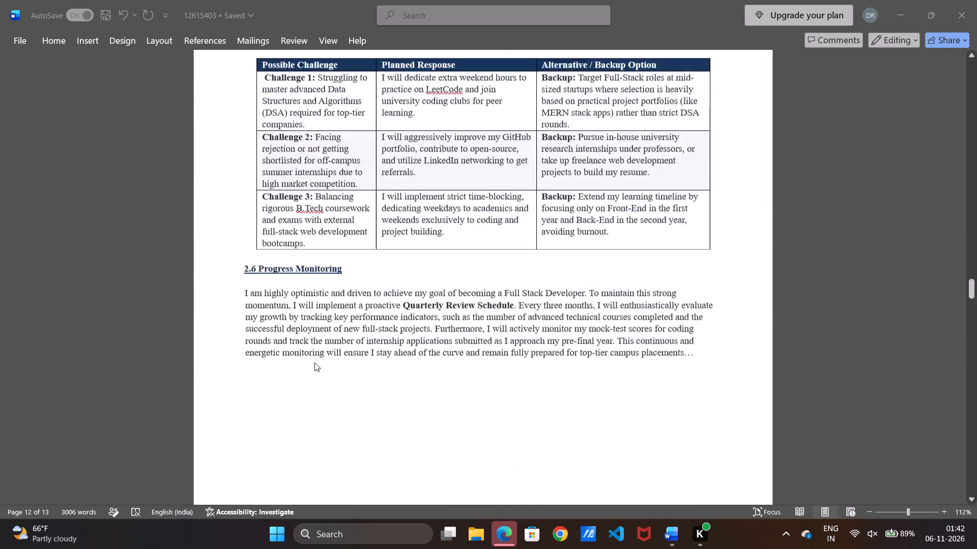
pyautogui.scroll(-8, 314, 362)
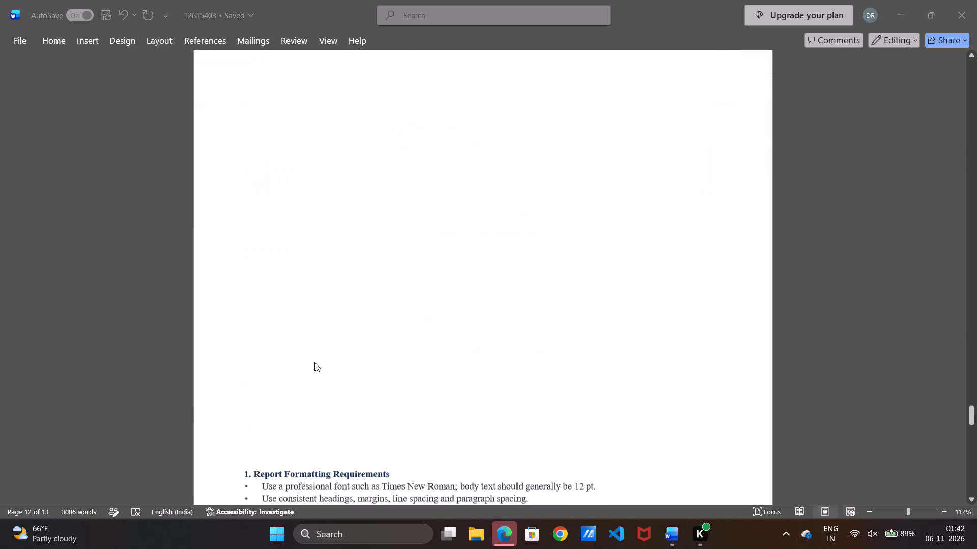
pyautogui.scroll(-2, 314, 362)
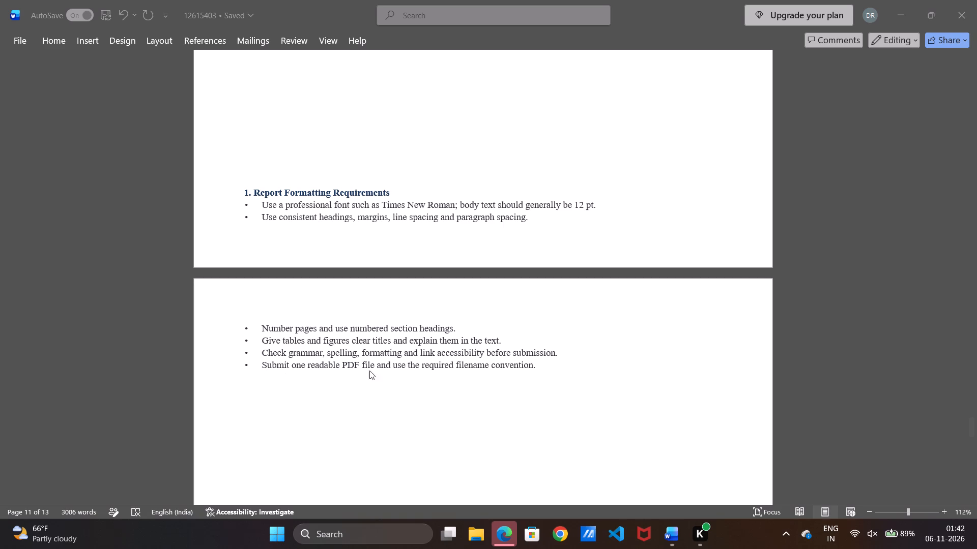
pyautogui.scroll(-4, 472, 375)
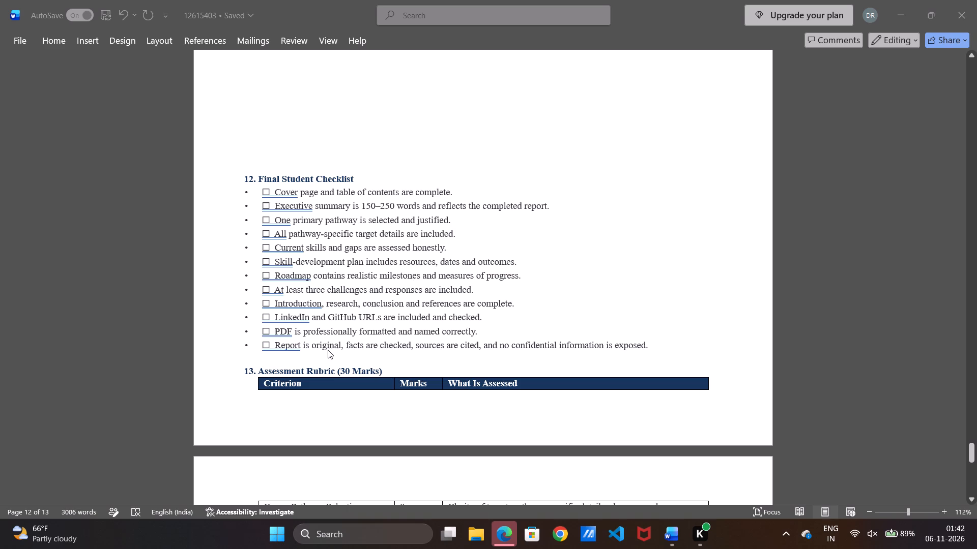
pyautogui.scroll(-5, 406, 417)
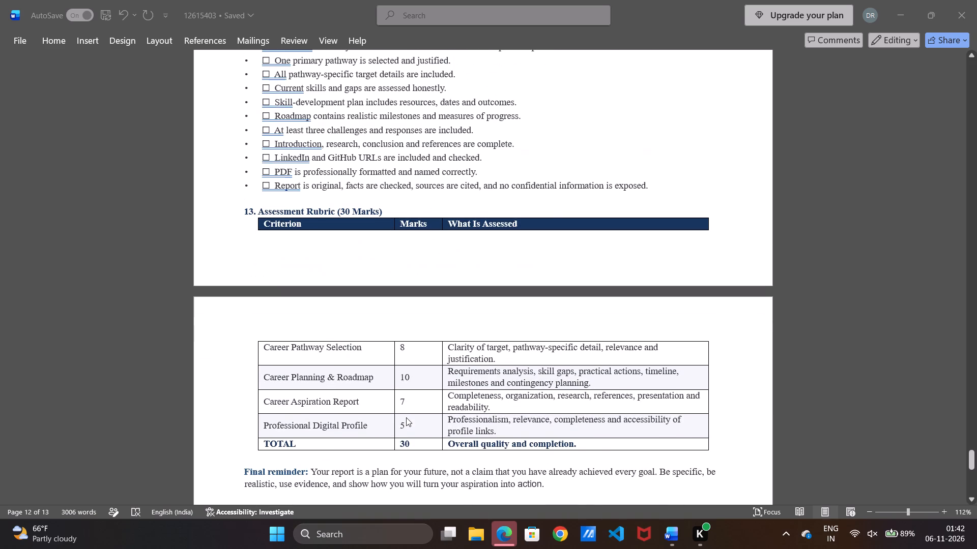
# Delete everything below the 4.4 Profile Link Table, including the Report Formatting Requirements, Final Student Checklist, Assessment Rubric and Final reminder.
pyautogui.scroll(7, 324, 336)
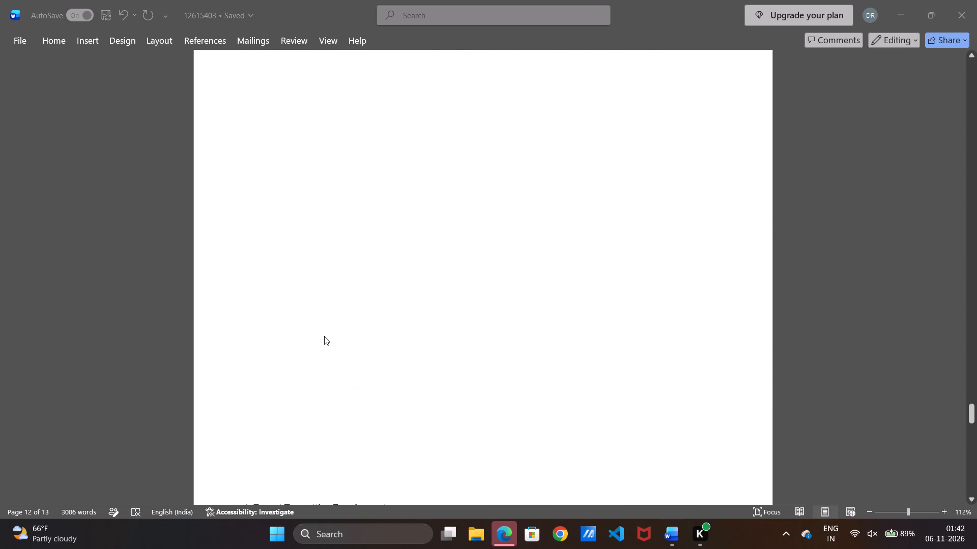
pyautogui.scroll(2, 324, 336)
pyautogui.scroll(-3, 324, 336)
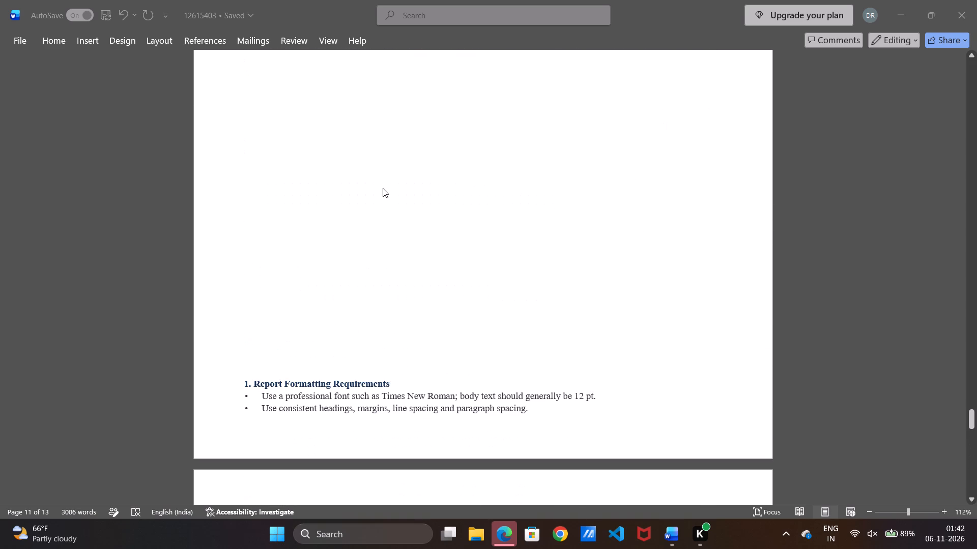
pyautogui.keyDown('ctrl'); pyautogui.scroll(1, 557, 216); pyautogui.keyUp('ctrl')
pyautogui.scroll(2, 557, 216)
pyautogui.keyDown('ctrl'); pyautogui.scroll(-2, 557, 216); pyautogui.keyUp('ctrl')
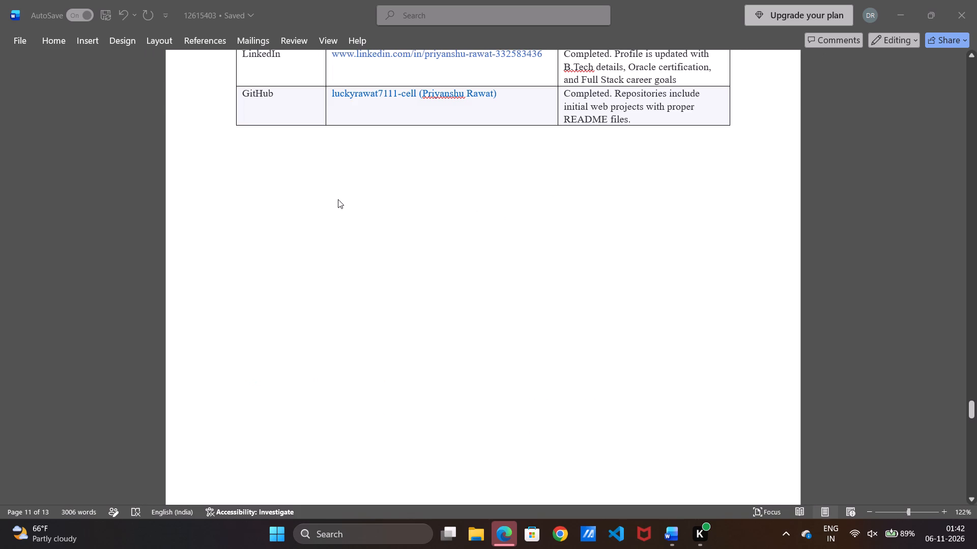
pyautogui.click(250, 168)
pyautogui.click(219, 165)
pyautogui.click(219, 165)
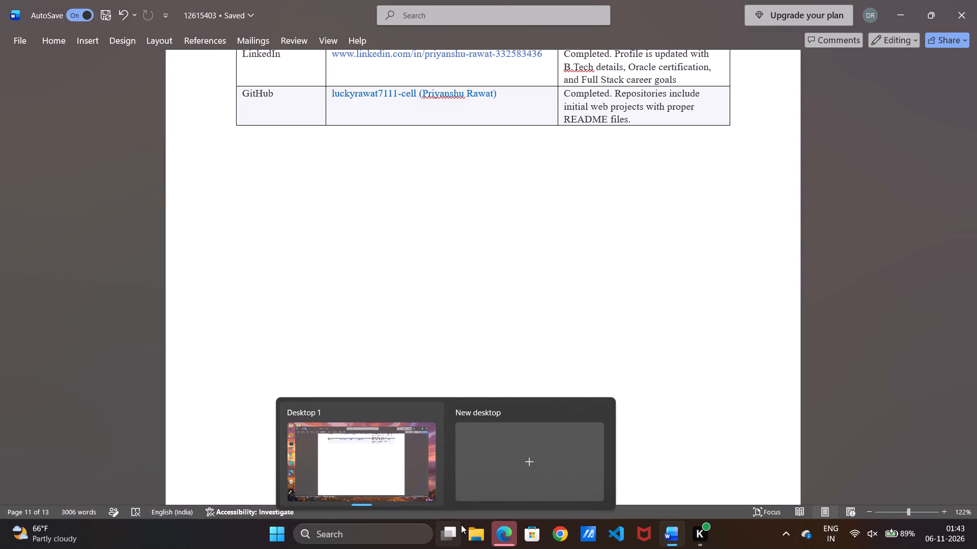
pyautogui.click(238, 169)
pyautogui.moveTo(238, 169); pyautogui.dragTo(337, 290)
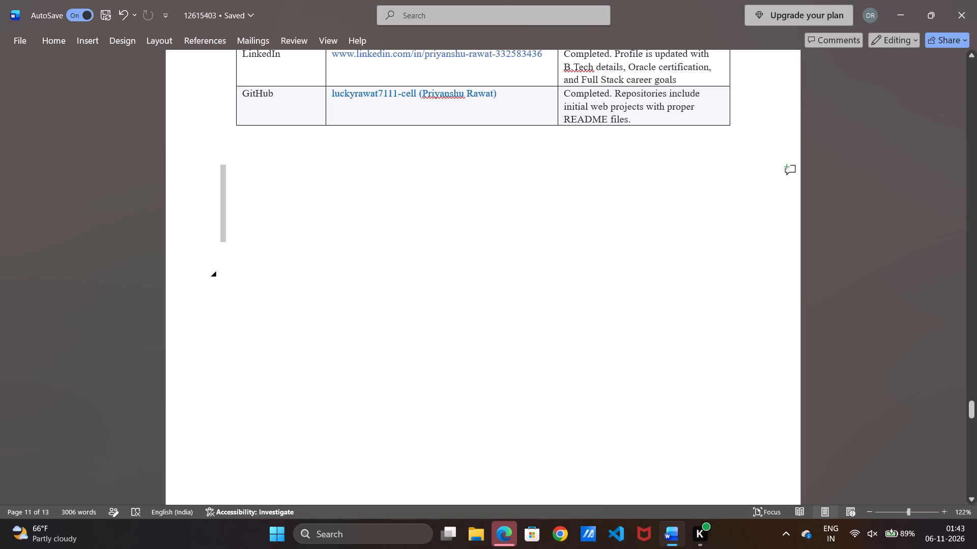
pyautogui.moveTo(337, 290); pyautogui.dragTo(386, 548)
pyautogui.press('BackSpace')
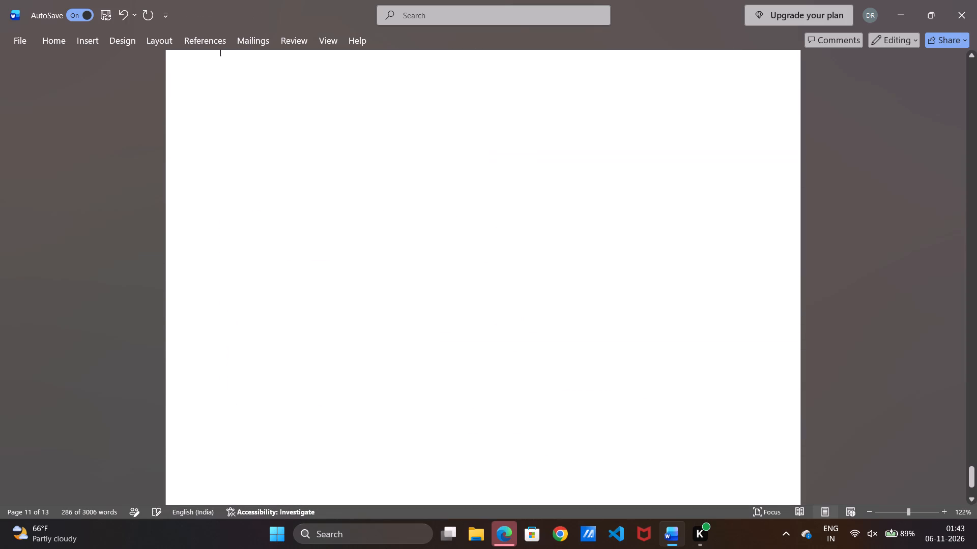
pyautogui.press('BackSpace')
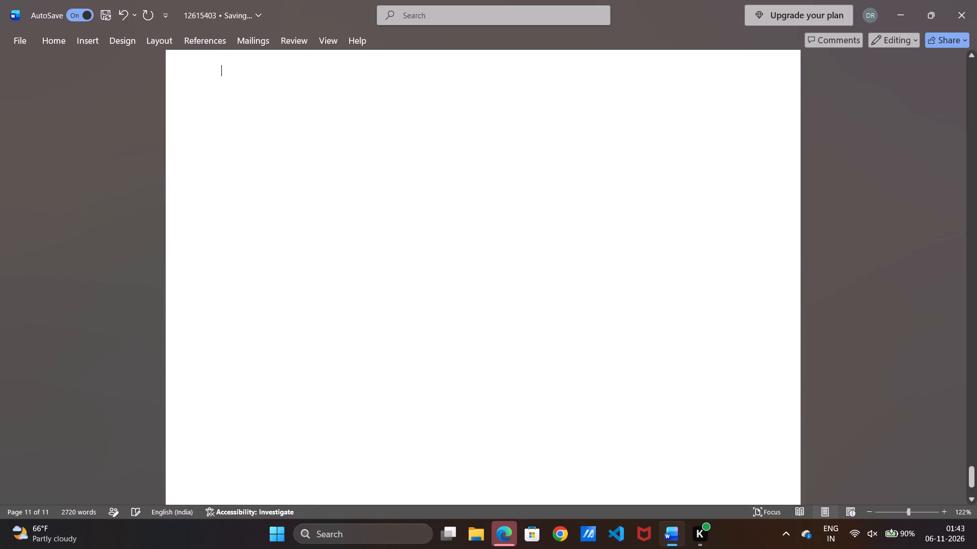
# Review the report's closing pages, from Career Research and Evidence (3.2) through the end of the 4.4 Profile Link Table.
pyautogui.scroll(4, 386, 548)
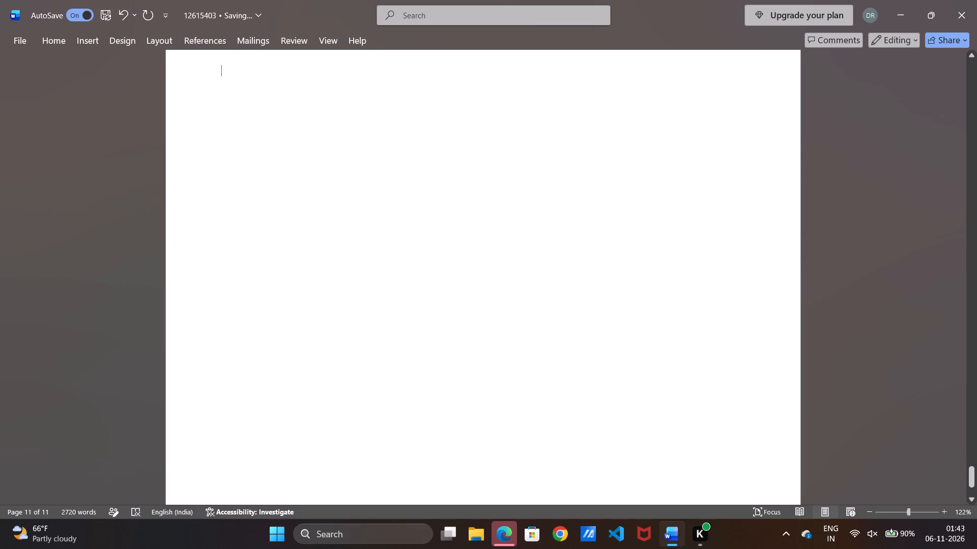
pyautogui.scroll(2, 263, 376)
pyautogui.click(263, 376)
pyautogui.scroll(2, 263, 376)
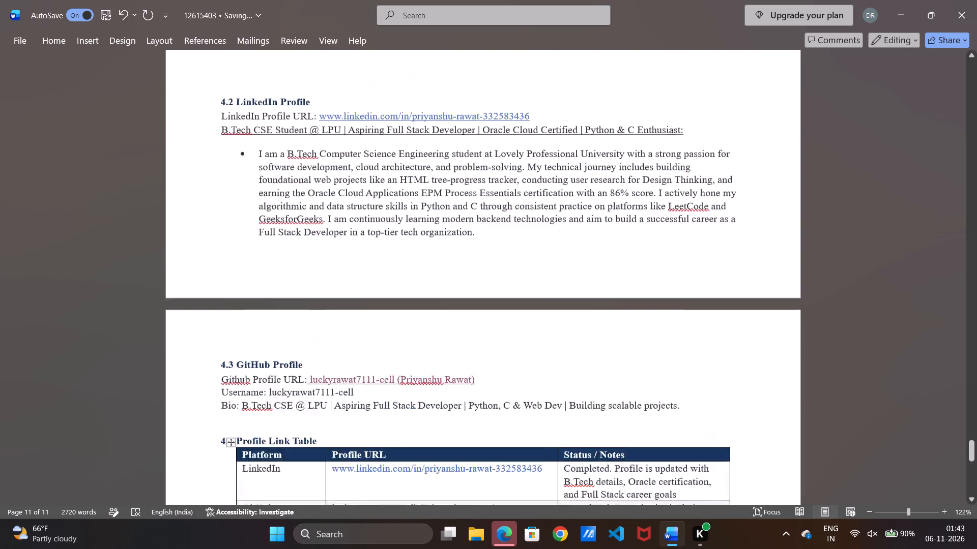
pyautogui.scroll(4, 263, 376)
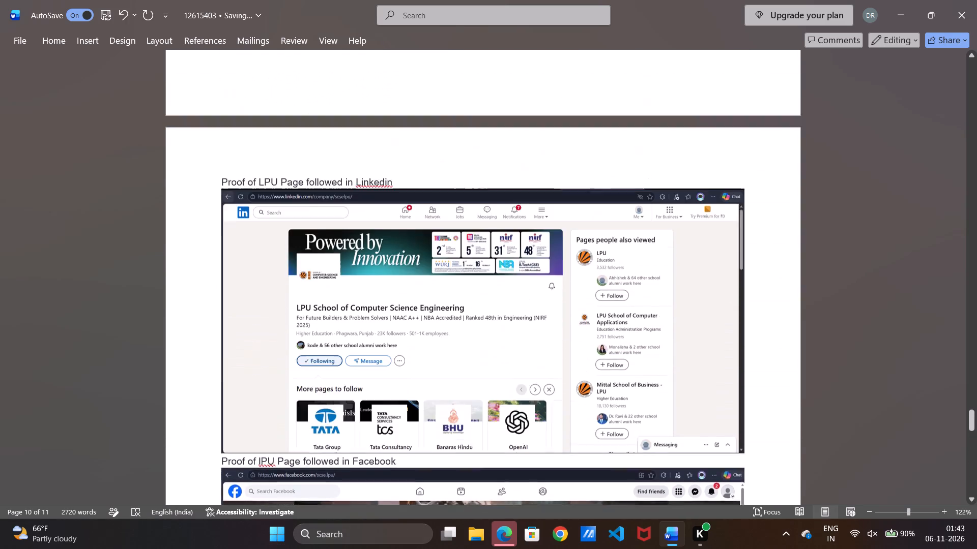
pyautogui.scroll(7, 263, 376)
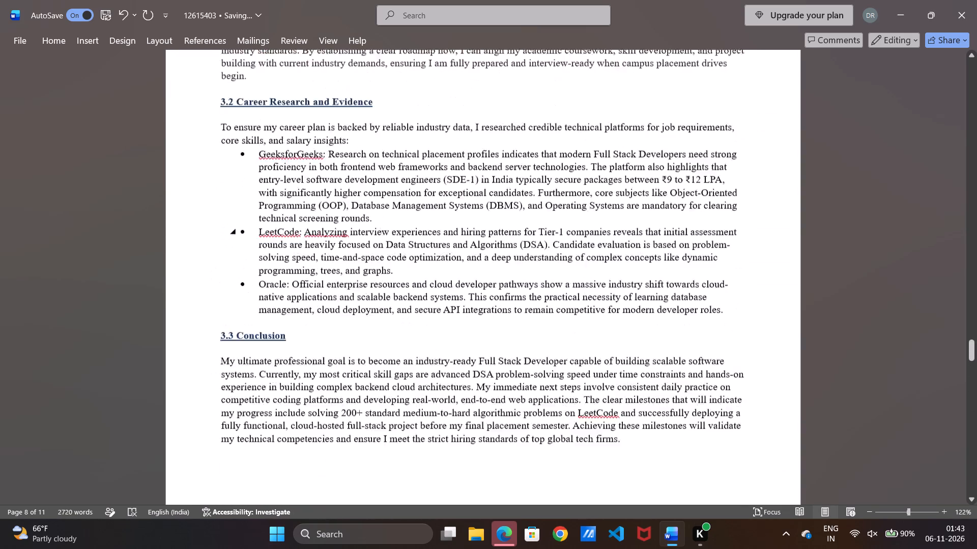
pyautogui.scroll(1, 263, 376)
pyautogui.scroll(-16, 263, 376)
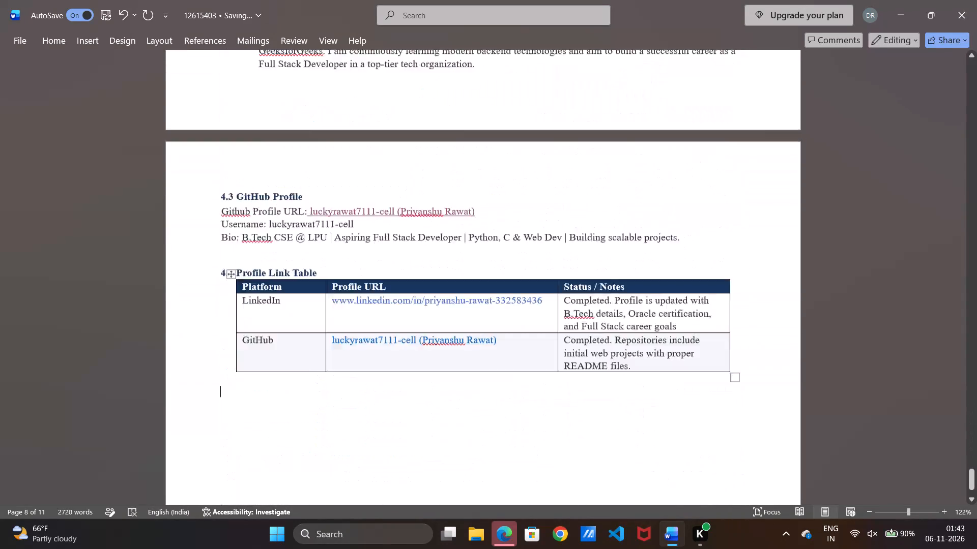
pyautogui.scroll(-6, 263, 376)
pyautogui.scroll(3, 263, 376)
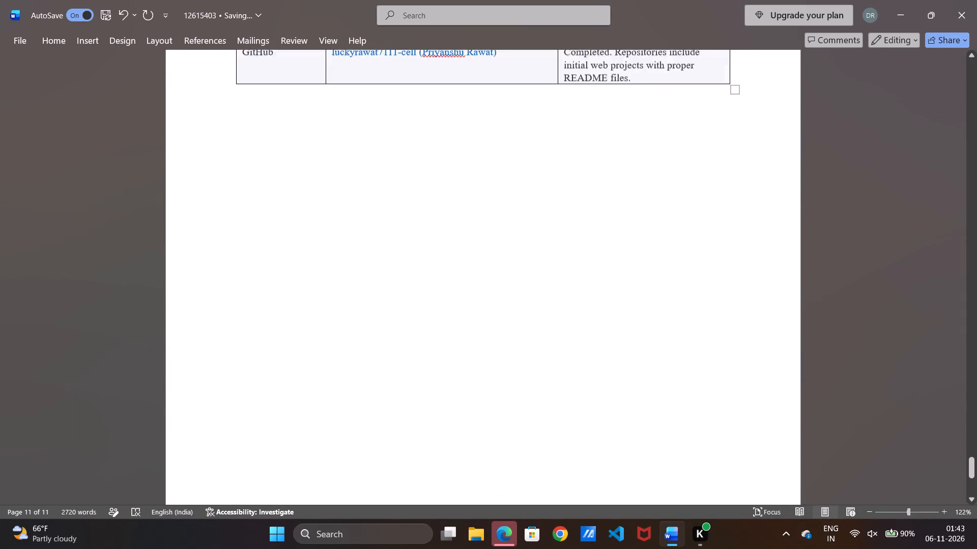
pyautogui.scroll(-1, 263, 376)
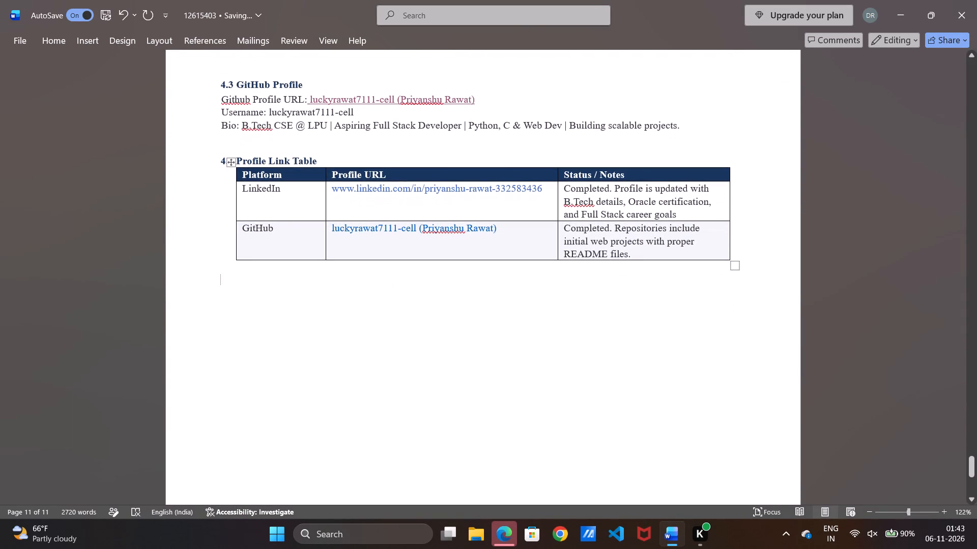
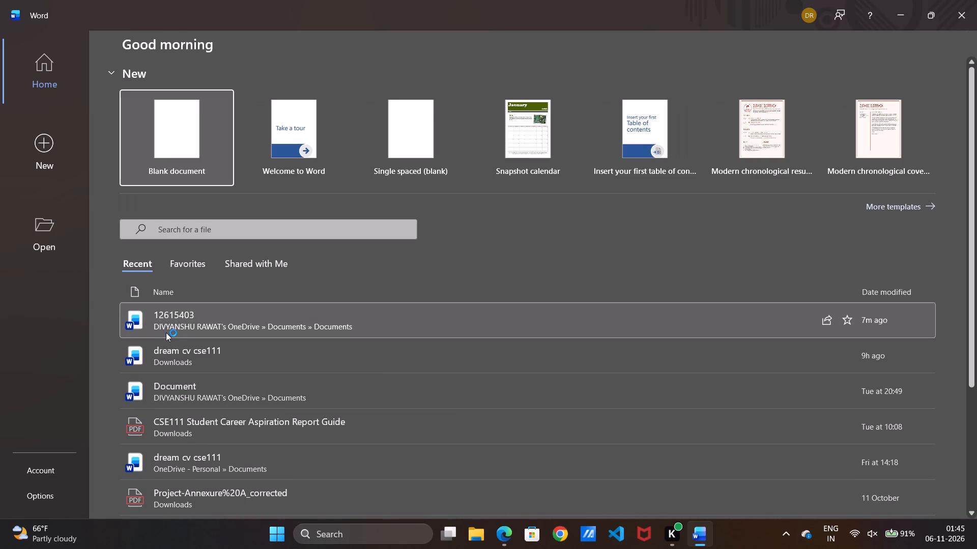
pyautogui.click(166, 332)
# Paste the copied References heading and four-source list on the last page, below the 4.4 Profile Link Table.
pyautogui.scroll(-13, 567, 300)
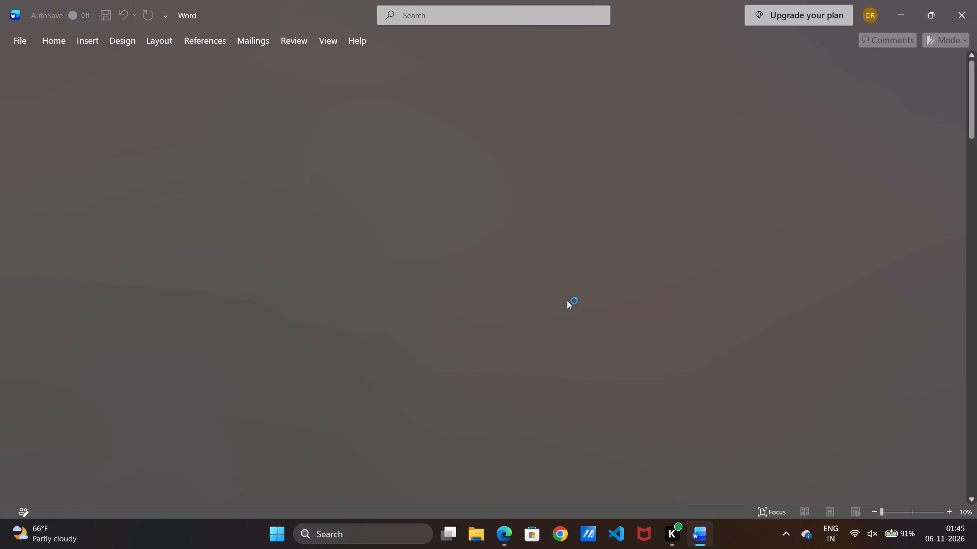
pyautogui.scroll(-2, 567, 300)
pyautogui.scroll(-20, 567, 300)
pyautogui.scroll(-20, 567, 300)
pyautogui.scroll(-20, 567, 300)
pyautogui.scroll(-20, 567, 300)
pyautogui.scroll(-20, 567, 300)
pyautogui.scroll(-20, 567, 300)
pyautogui.scroll(-20, 567, 300)
pyautogui.scroll(-20, 567, 300)
pyautogui.scroll(-20, 567, 300)
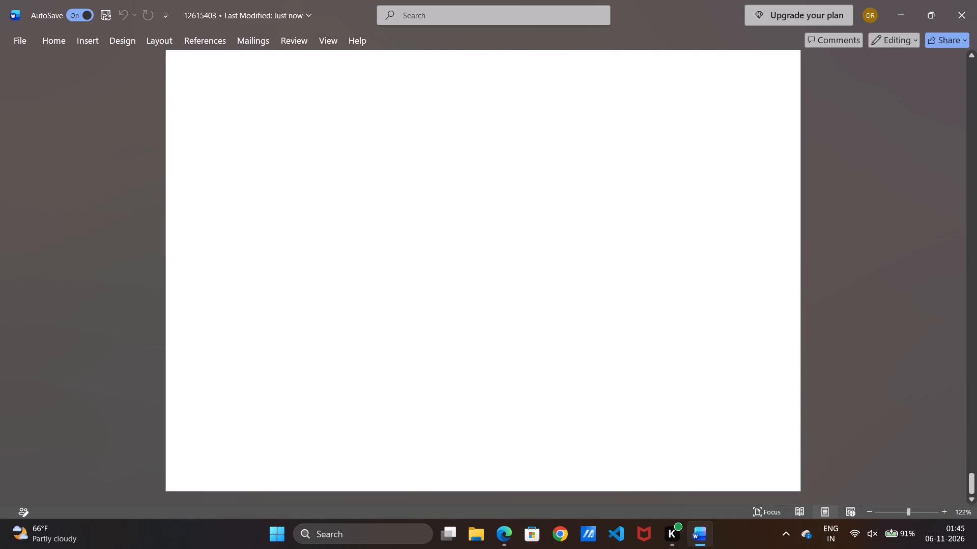
pyautogui.scroll(-20, 573, 288)
pyautogui.scroll(-20, 573, 288)
pyautogui.scroll(-8, 573, 288)
pyautogui.scroll(4, 573, 288)
pyautogui.scroll(-3, 573, 288)
pyautogui.click(573, 288)
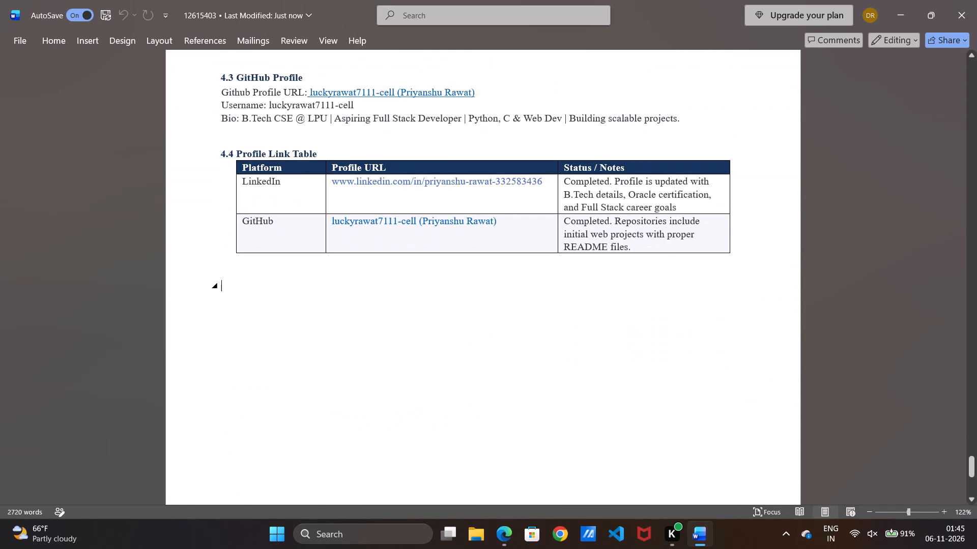
pyautogui.click(530, 333)
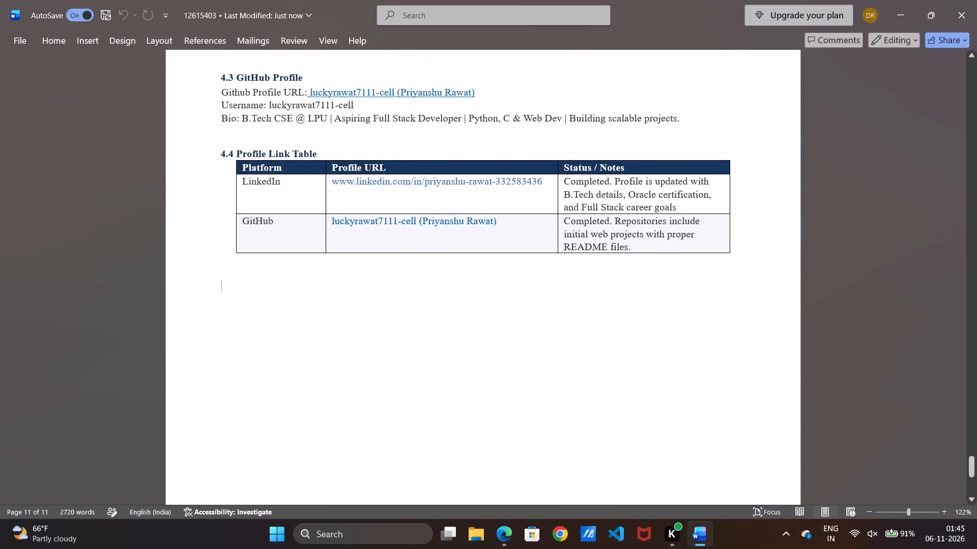
pyautogui.hotkey('ctrl', 'v')
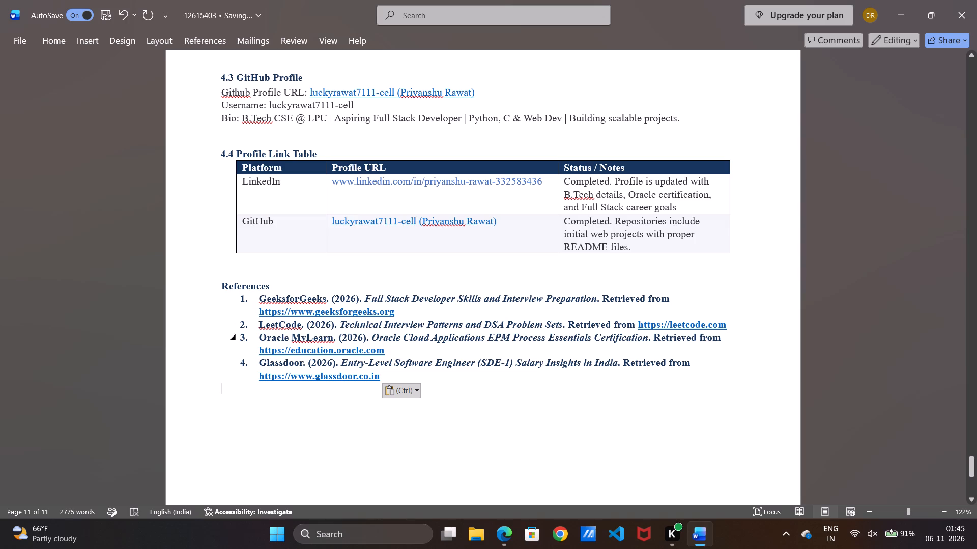
# Insert a full-width dashed separator line between the Profile Link Table and the References heading.
pyautogui.click(315, 283)
pyautogui.click(303, 264)
pyautogui.press('Down')
pyautogui.write('--------')
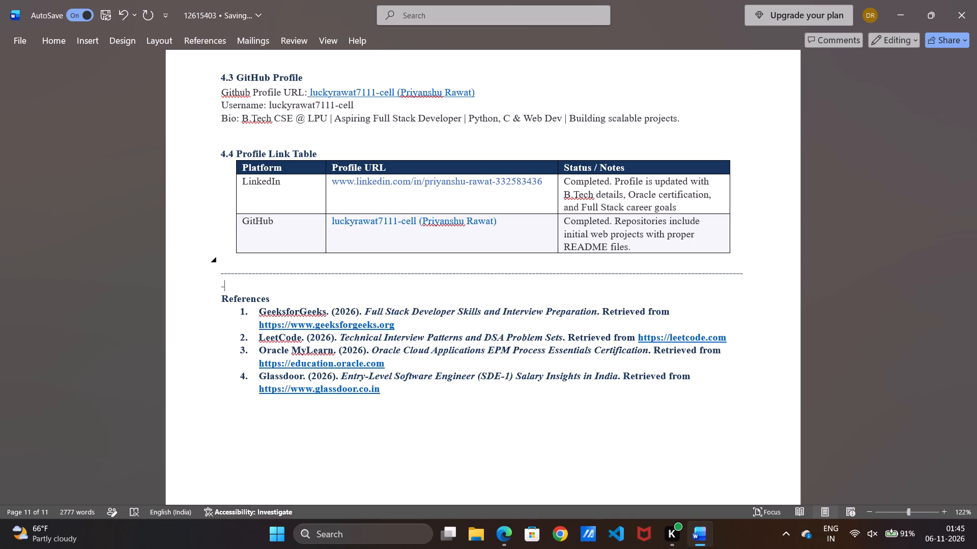
pyautogui.press('BackSpace')
# Remove italics and underlining from the References heading and all four sources, keeping them bold.
pyautogui.scroll(-2, 303, 264)
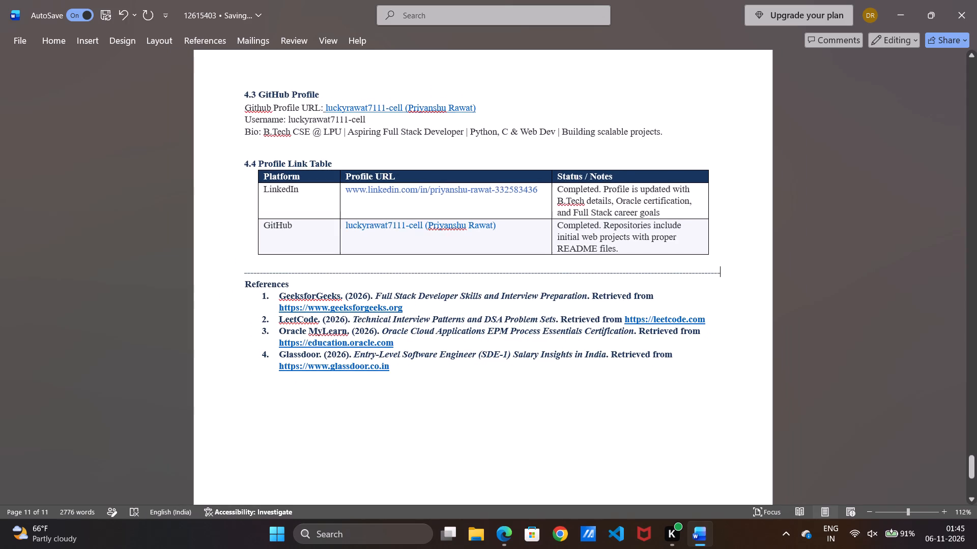
pyautogui.moveTo(243, 290); pyautogui.dragTo(412, 370)
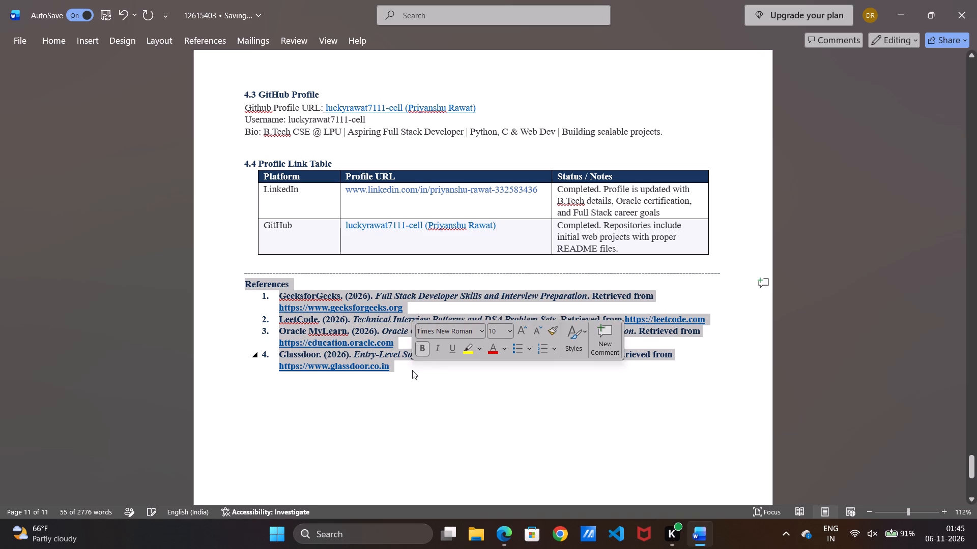
pyautogui.click(425, 341)
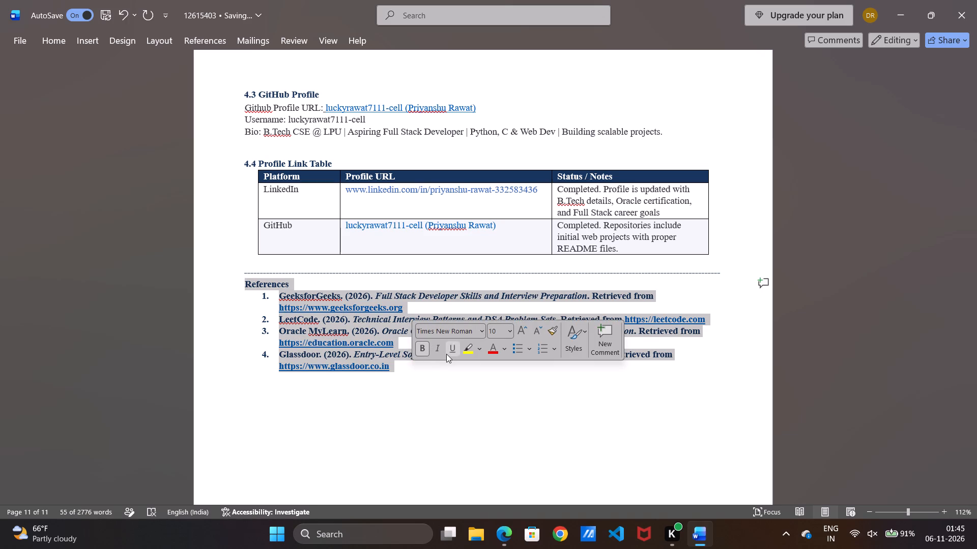
pyautogui.click(446, 354)
pyautogui.click(443, 354)
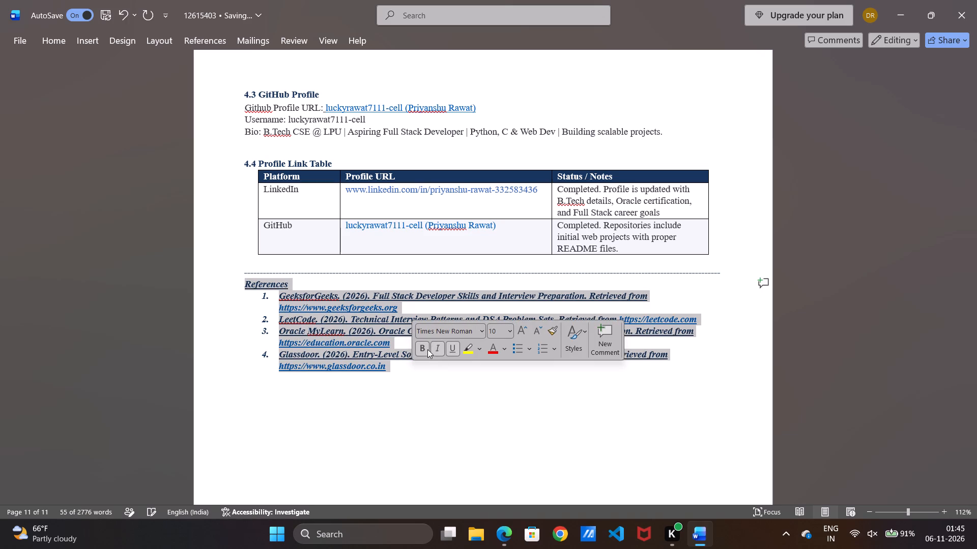
pyautogui.click(421, 348)
pyautogui.click(421, 348)
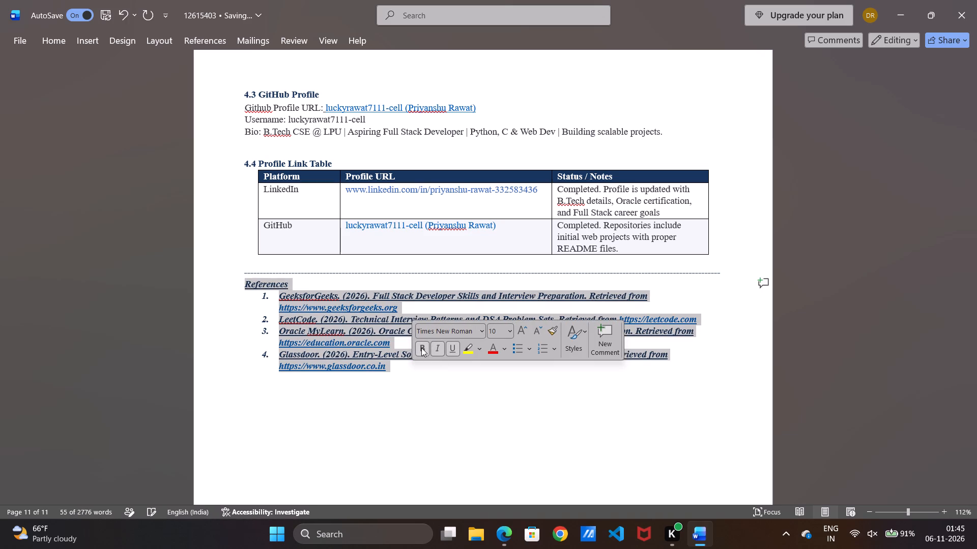
pyautogui.click(430, 348)
pyautogui.click(451, 353)
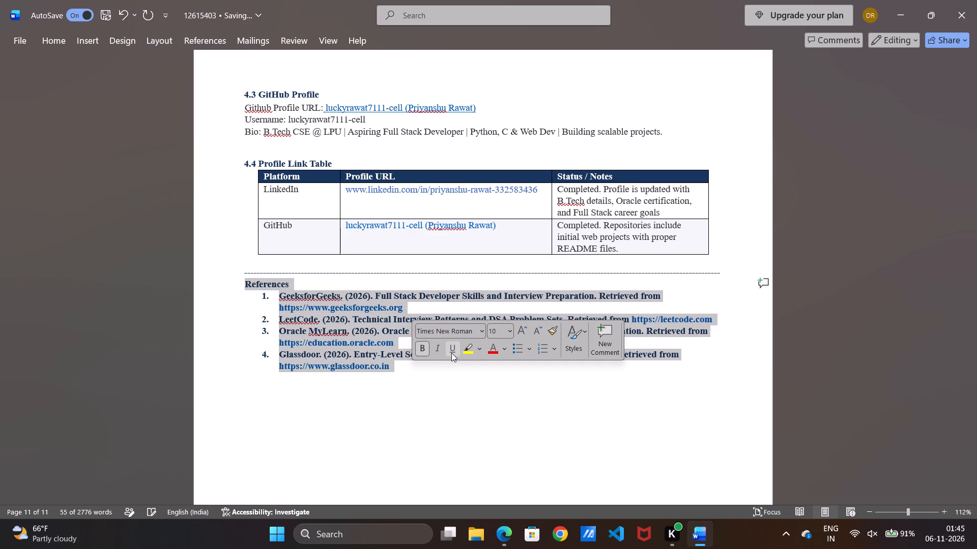
# Set the font size of the References heading and source list to 14.
pyautogui.click(493, 333)
pyautogui.press('1')
pyautogui.press('4')
pyautogui.press('Return')
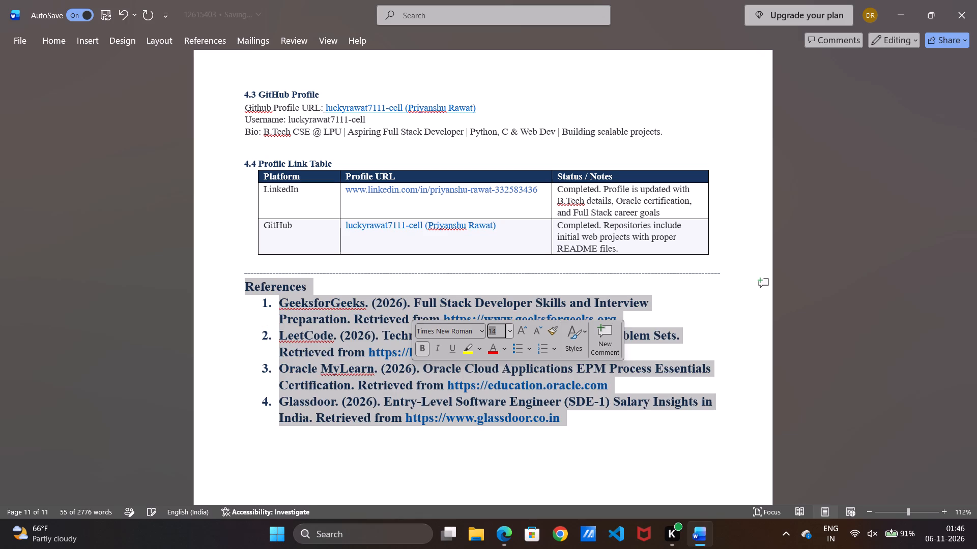
pyautogui.click(421, 389)
# Add two blank lines between the dashed separator and the References heading.
pyautogui.scroll(1, 421, 389)
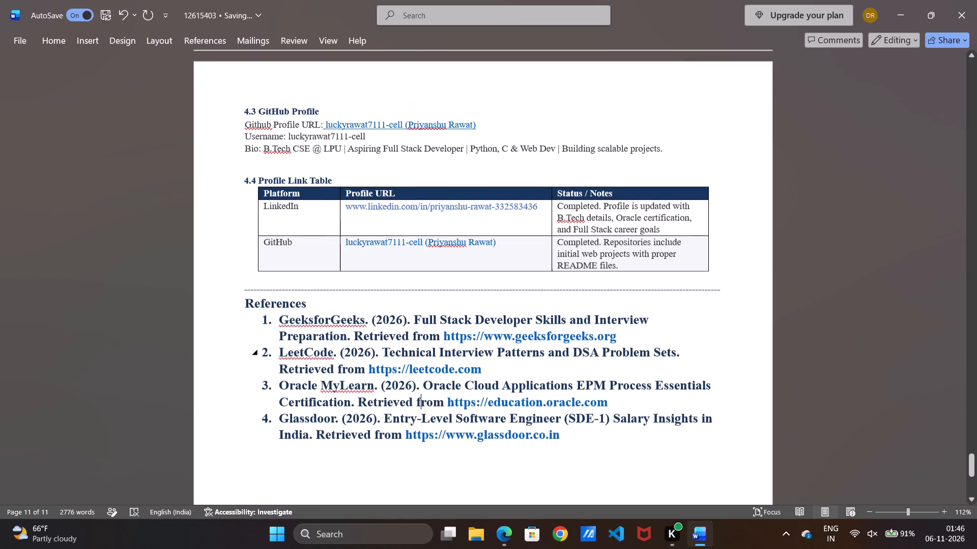
pyautogui.click(243, 320)
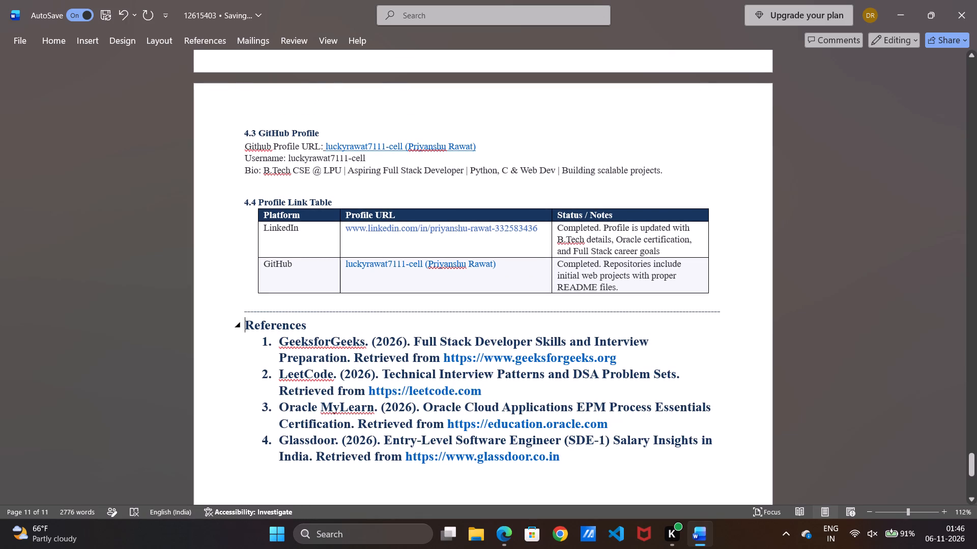
pyautogui.press('Return')
pyautogui.press('Return')
pyautogui.scroll(-3, 243, 320)
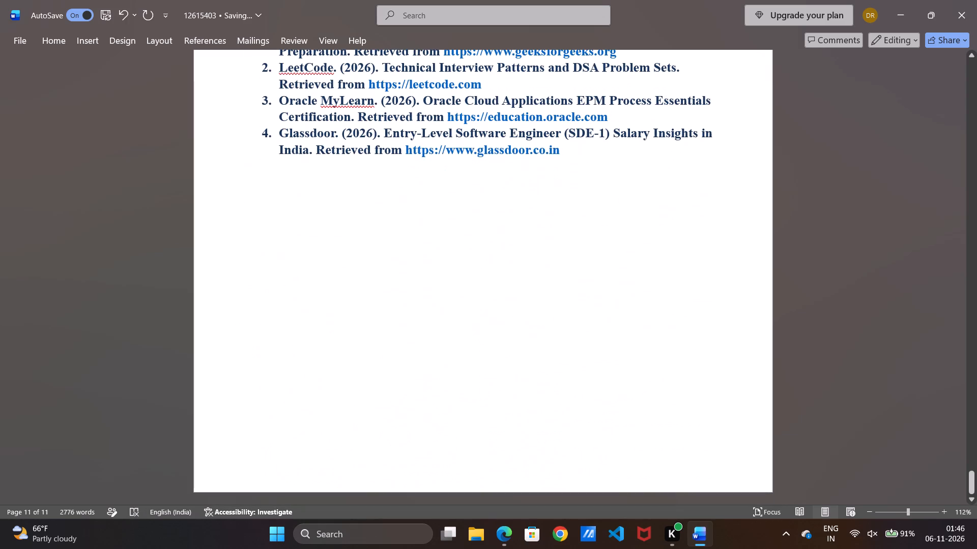
pyautogui.click(231, 321)
# Change the page number of the References entry in the Table of Contents to 11.
pyautogui.scroll(8, 231, 321)
pyautogui.scroll(5, 163, 527)
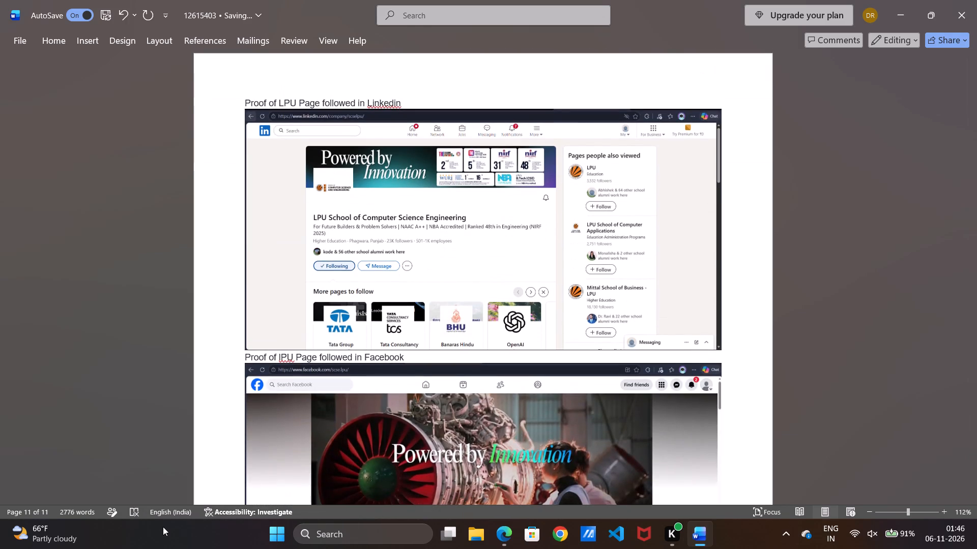
pyautogui.scroll(2, 163, 527)
pyautogui.keyDown('ctrl'); pyautogui.scroll(1, 212, 413); pyautogui.keyUp('ctrl')
pyautogui.scroll(18, 212, 413)
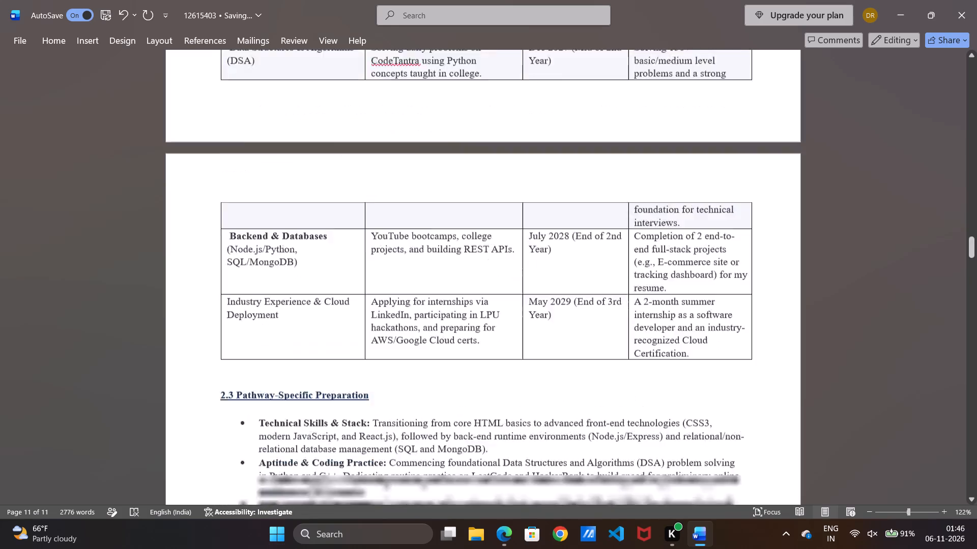
pyautogui.scroll(4, 212, 413)
pyautogui.scroll(-8, 212, 413)
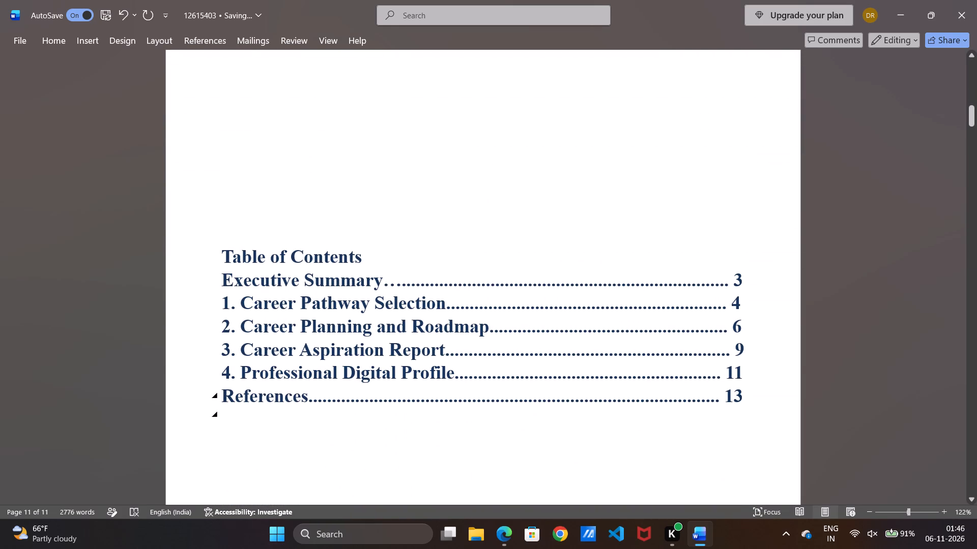
pyautogui.click(727, 396)
pyautogui.press('Delete')
pyautogui.press('Delete')
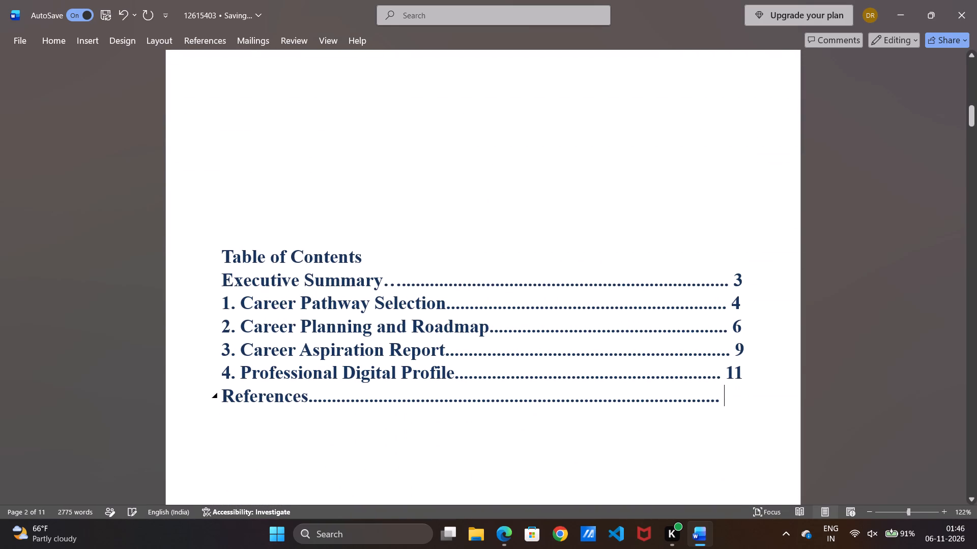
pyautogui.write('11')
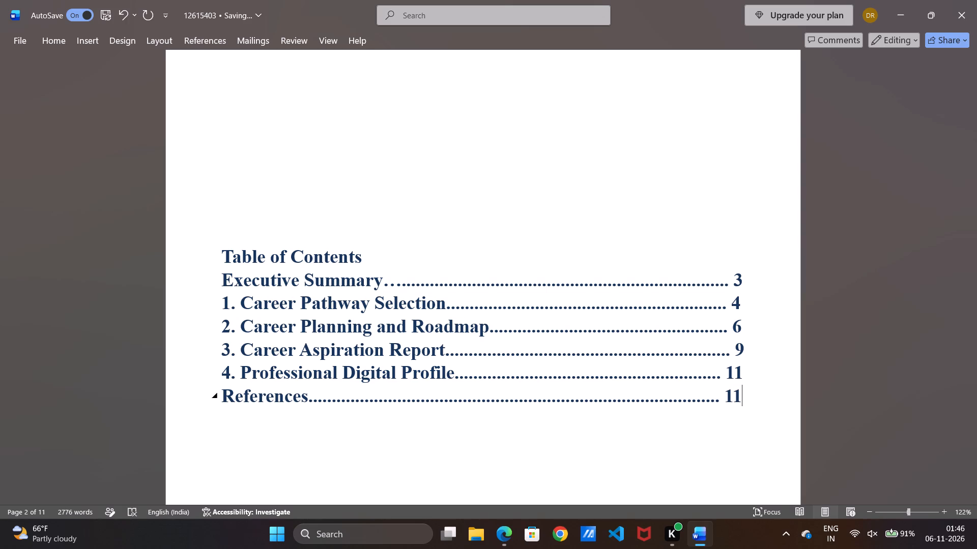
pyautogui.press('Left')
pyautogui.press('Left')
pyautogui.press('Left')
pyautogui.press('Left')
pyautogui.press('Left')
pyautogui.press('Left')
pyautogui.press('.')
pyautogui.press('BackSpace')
# Check which page the 4. Professional Digital Profile section starts on.
pyautogui.scroll(-12, 727, 396)
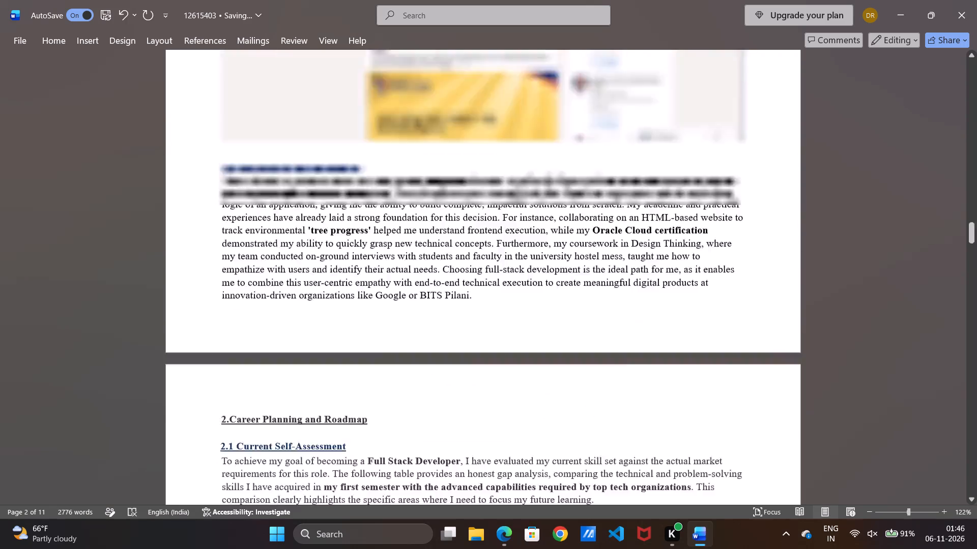
pyautogui.scroll(-3, 727, 396)
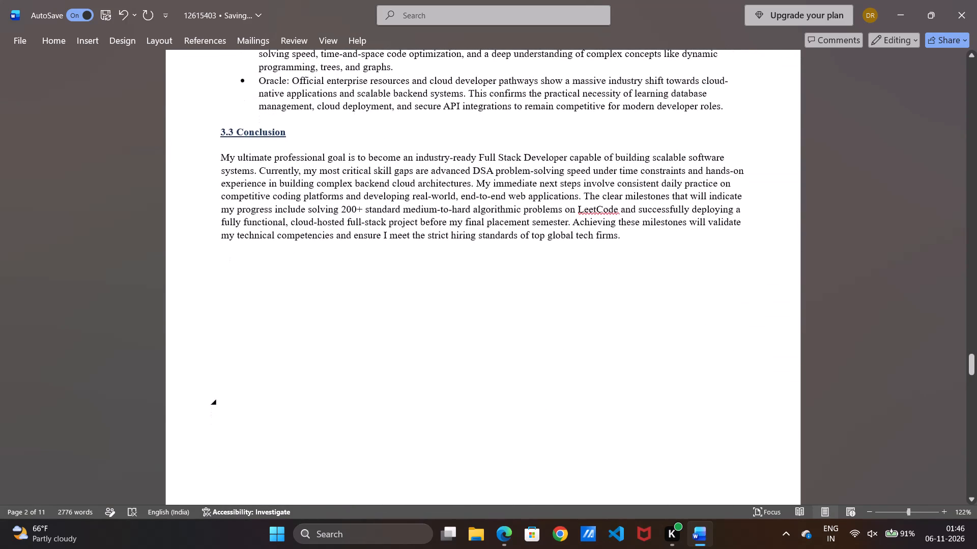
pyautogui.scroll(-5, 727, 396)
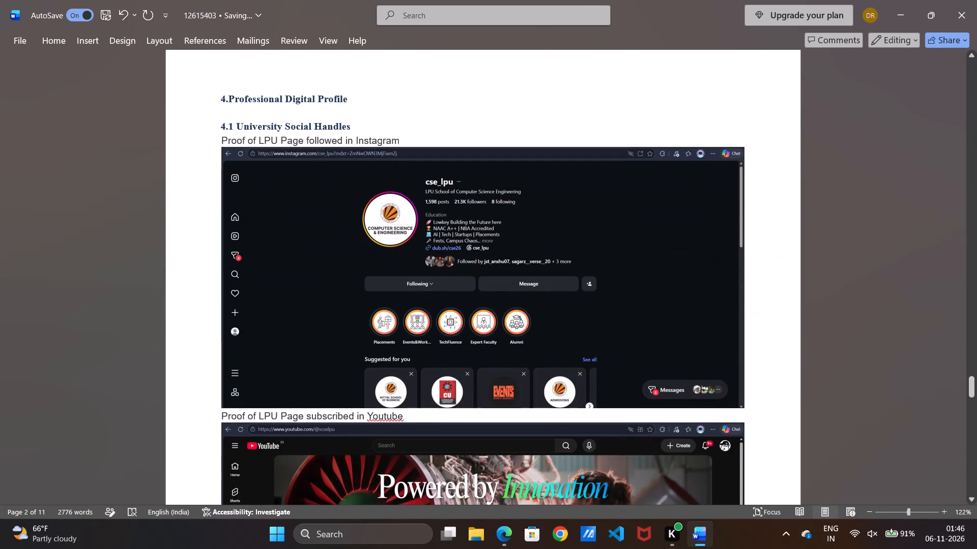
pyautogui.click(675, 321)
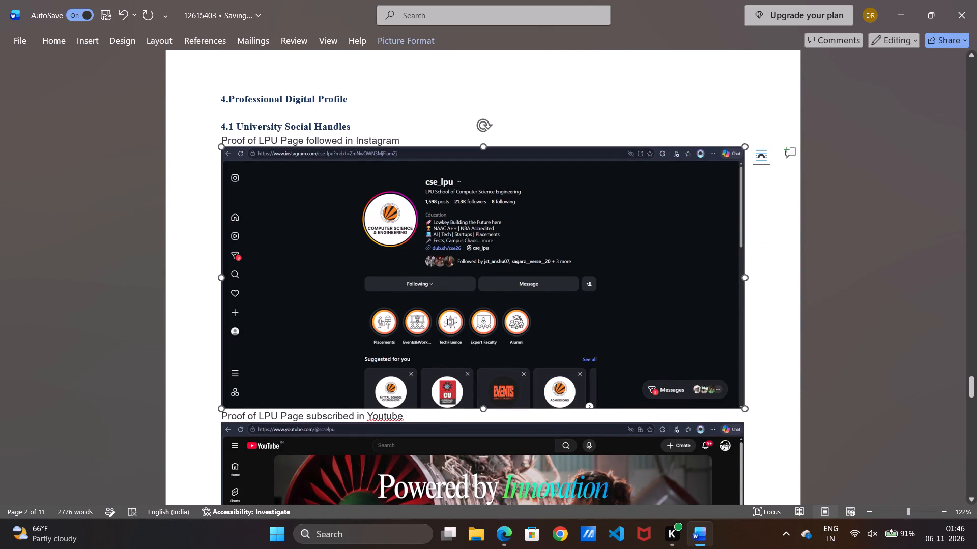
pyautogui.click(675, 321)
# Check which page the 3. Career Aspiration Report section starts on.
pyautogui.scroll(2, 698, 263)
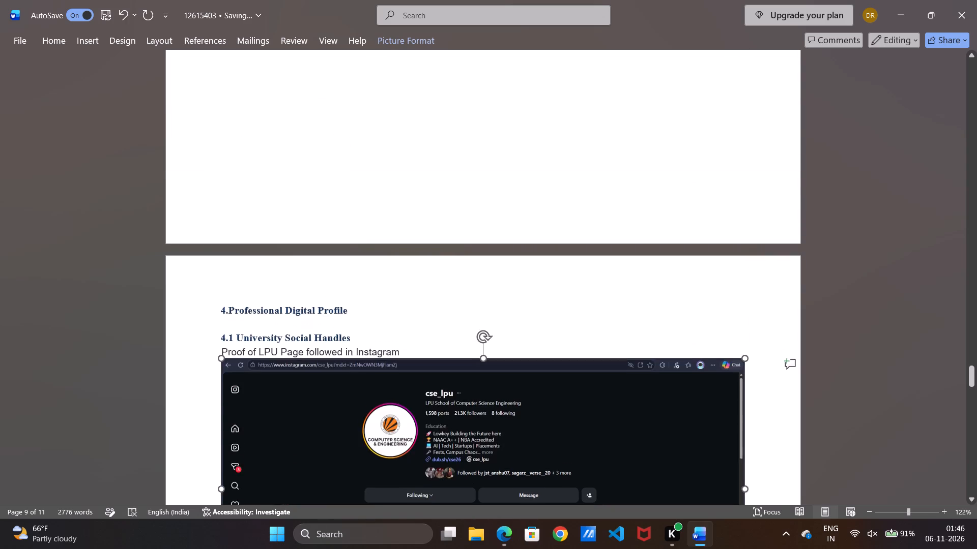
pyautogui.scroll(2, 675, 318)
pyautogui.scroll(3, 604, 490)
pyautogui.scroll(5, 571, 548)
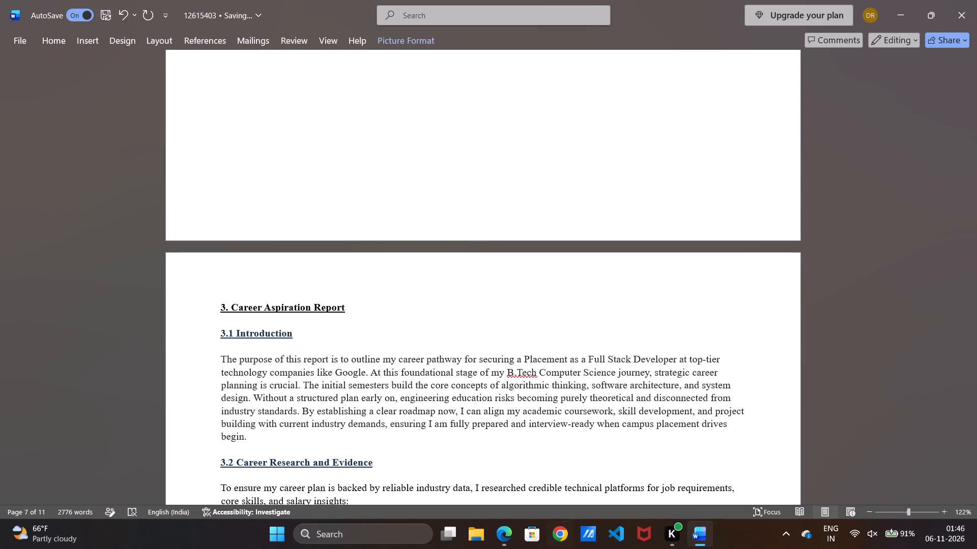
pyautogui.press('Down')
pyautogui.press('Down')
pyautogui.press('Down')
pyautogui.click(521, 288)
pyautogui.press('Right')
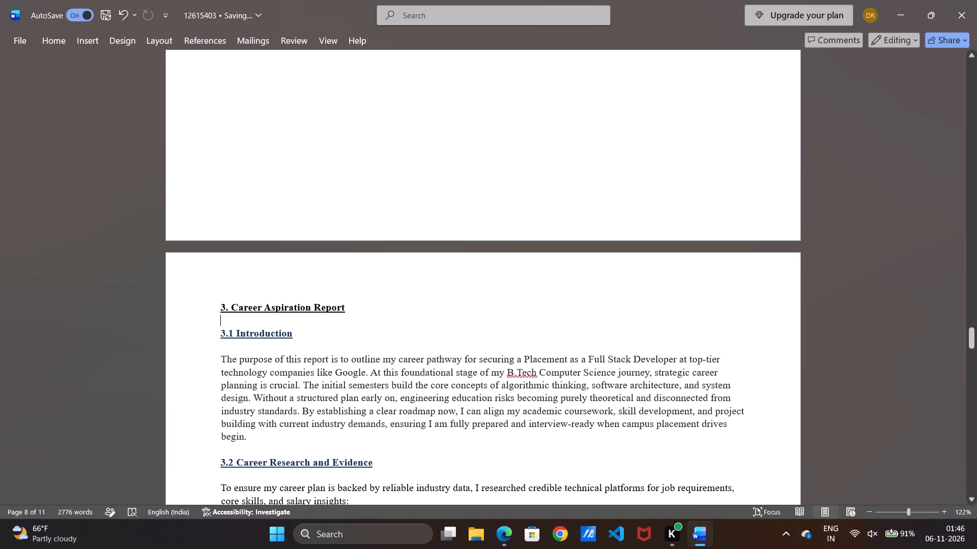
pyautogui.press('Right')
pyautogui.press('Right')
pyautogui.press('Right')
pyautogui.press('Right')
pyautogui.press('Right')
pyautogui.press('Right')
pyautogui.press('Right')
pyautogui.press('Right')
pyautogui.press('Right')
pyautogui.press('Right')
pyautogui.press('Right')
pyautogui.press('Right')
pyautogui.press('Right')
pyautogui.press('Right')
pyautogui.press('Right')
pyautogui.press('Right')
pyautogui.press('Right')
pyautogui.press('Right')
pyautogui.press('Right')
pyautogui.press('Right')
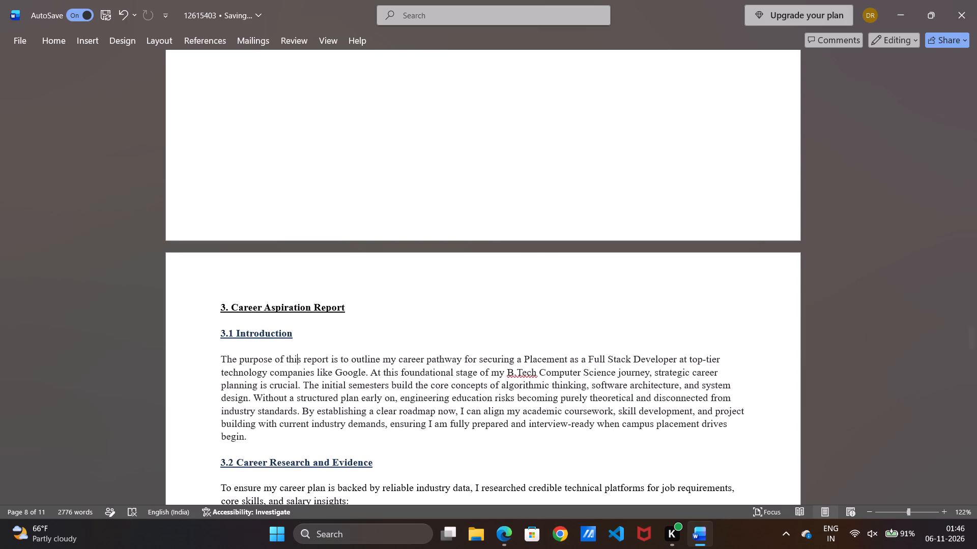
pyautogui.press('Right')
# Review the rest of section 3 and recheck the page holding the University Social Handles screenshots in section 4.
pyautogui.press('Down')
pyautogui.press('Down')
pyautogui.press('Down')
pyautogui.press('Down')
pyautogui.press('Down')
pyautogui.press('Down')
pyautogui.press('Down')
pyautogui.press('Down')
pyautogui.press('Down')
pyautogui.press('Down')
pyautogui.press('Down')
pyautogui.press('Down')
pyautogui.press('Down')
pyautogui.press('Down')
pyautogui.press('Down')
pyautogui.press('Down')
pyautogui.press('Down')
pyautogui.press('Down')
pyautogui.press('Down')
pyautogui.press('Down')
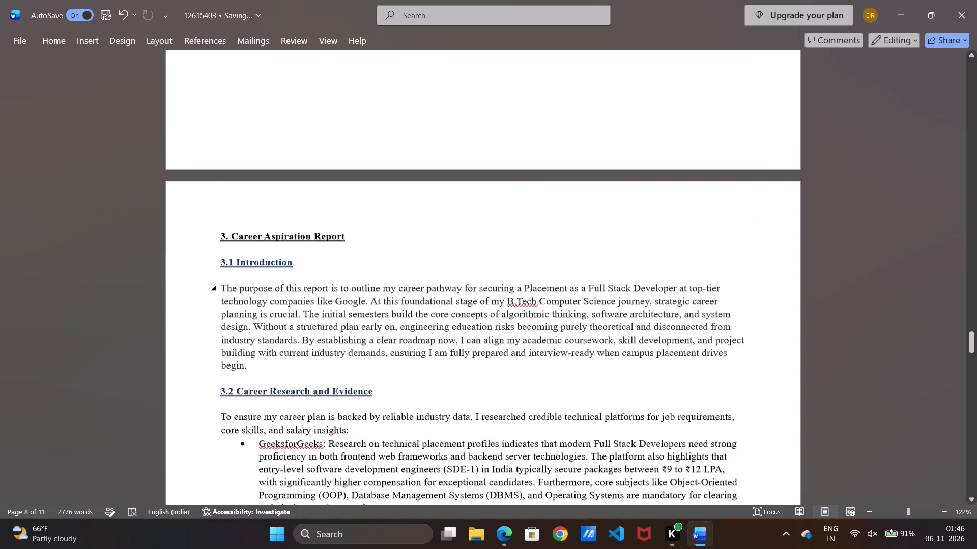
pyautogui.press('Down')
pyautogui.press('Down')
pyautogui.press('Down')
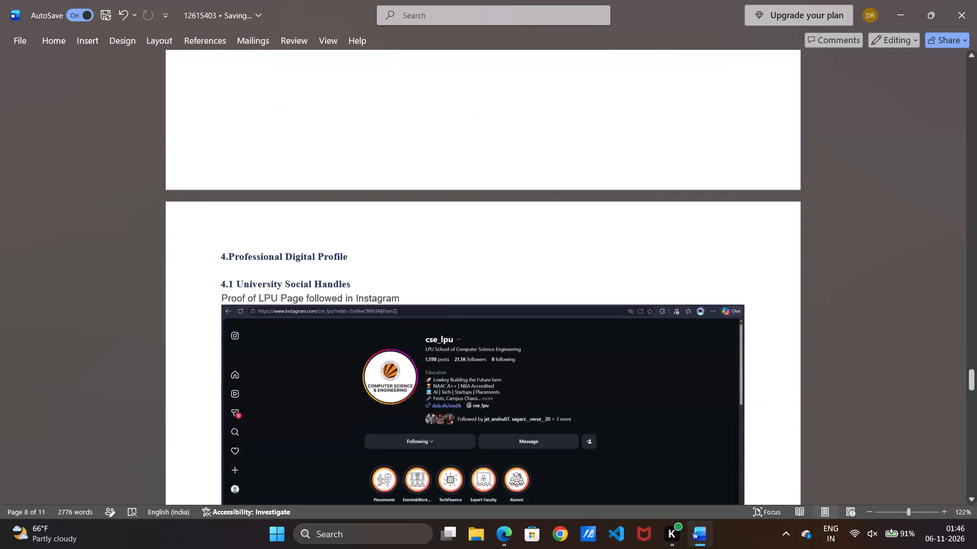
pyautogui.press('Down')
pyautogui.press('Down')
pyautogui.click(521, 288)
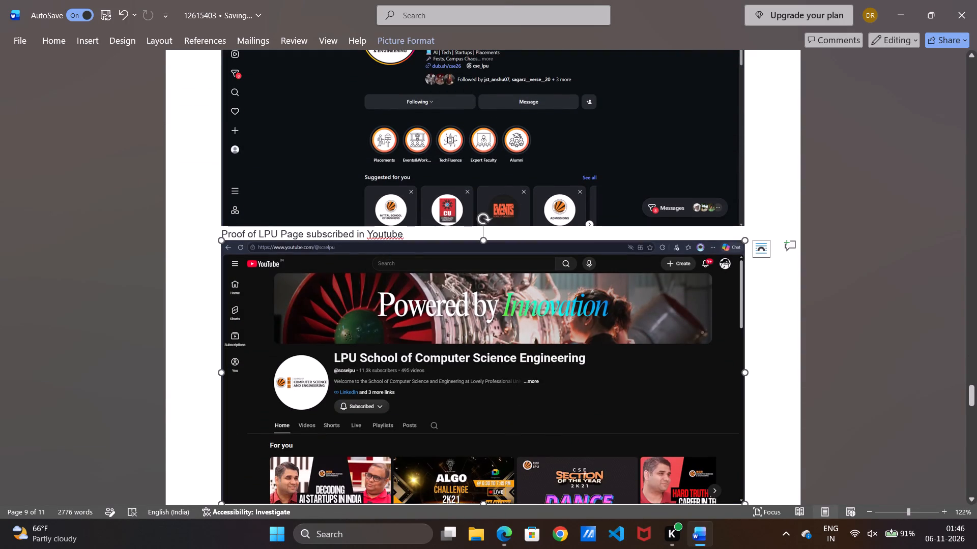
# Change the page number of the 4. Professional Digital Profile entry in the table of contents to 10.
pyautogui.scroll(16, 521, 288)
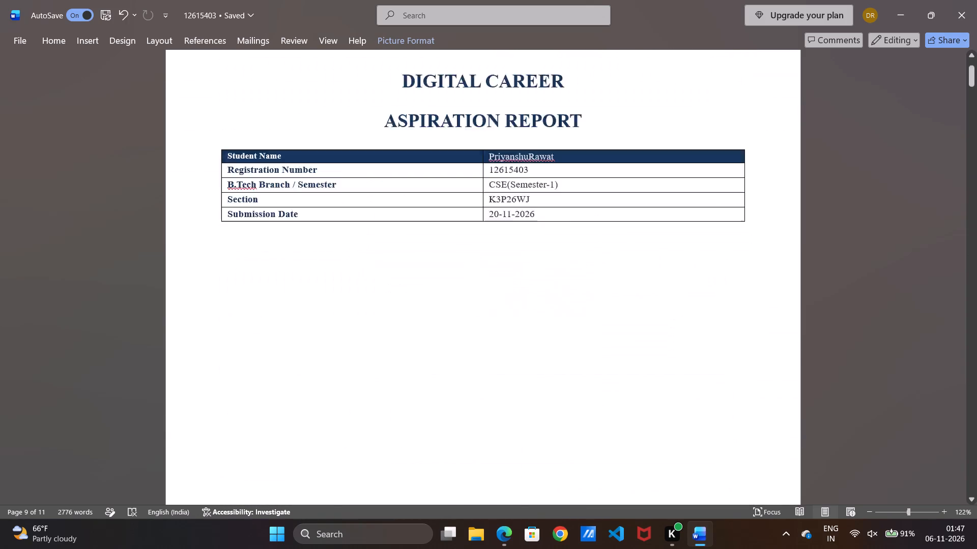
pyautogui.scroll(5, 521, 288)
pyautogui.scroll(-5, 521, 288)
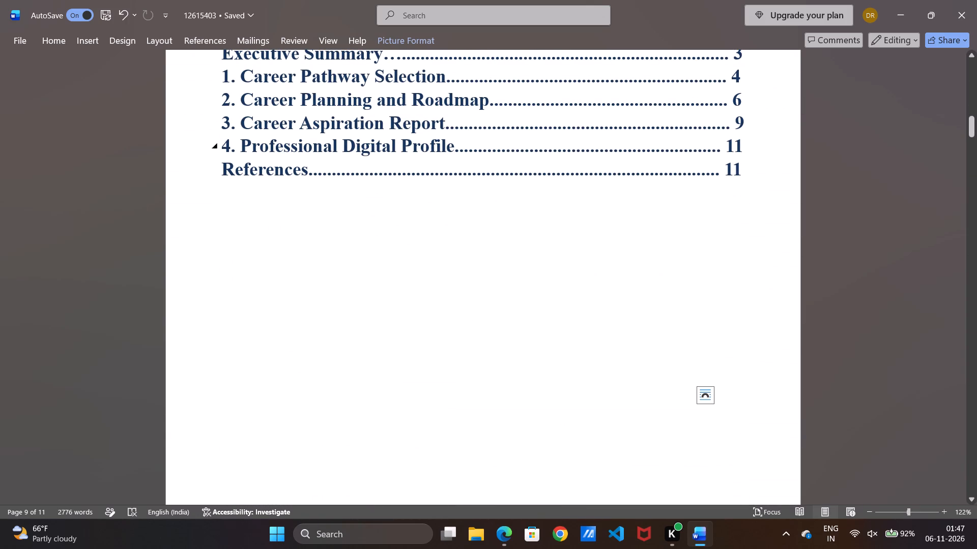
pyautogui.click(725, 153)
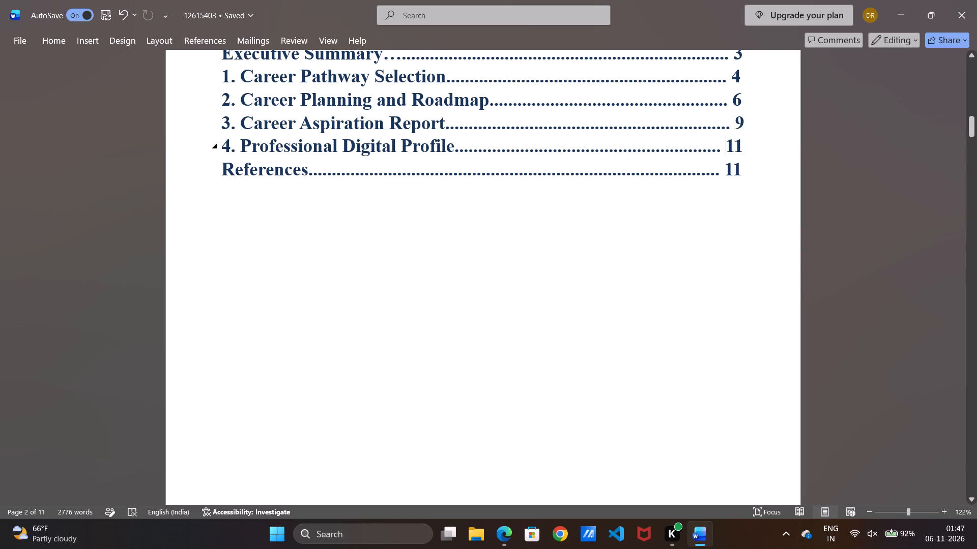
pyautogui.press('1')
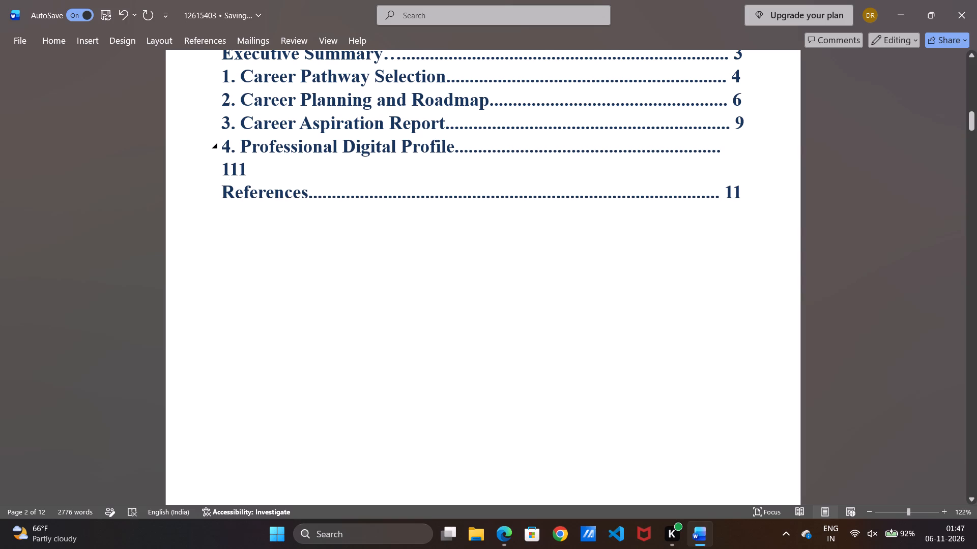
pyautogui.press('BackSpace')
pyautogui.press('Right')
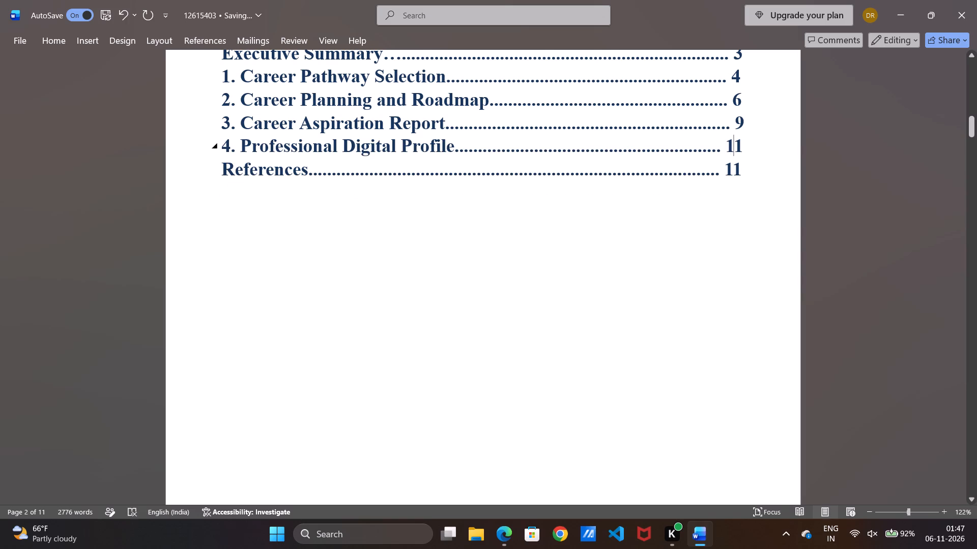
pyautogui.press('Delete')
pyautogui.press('0')
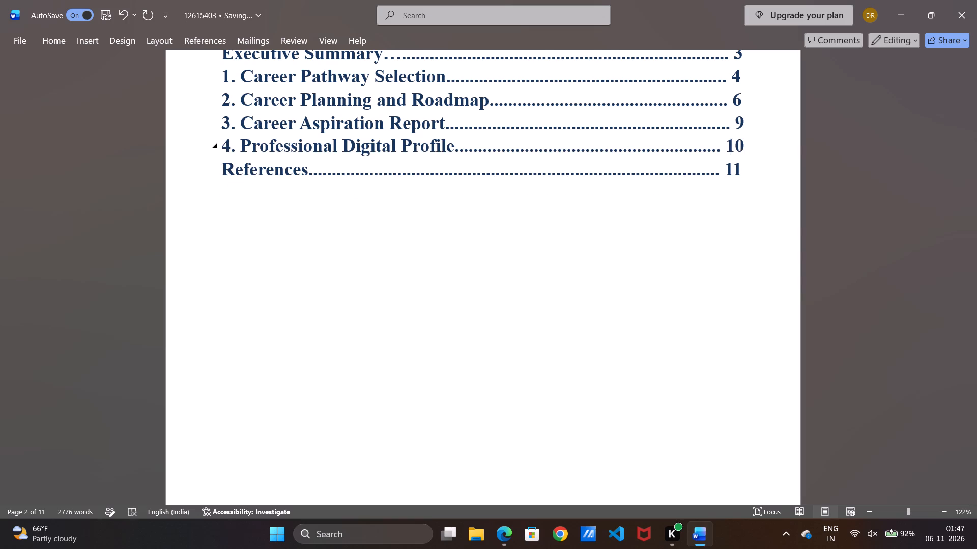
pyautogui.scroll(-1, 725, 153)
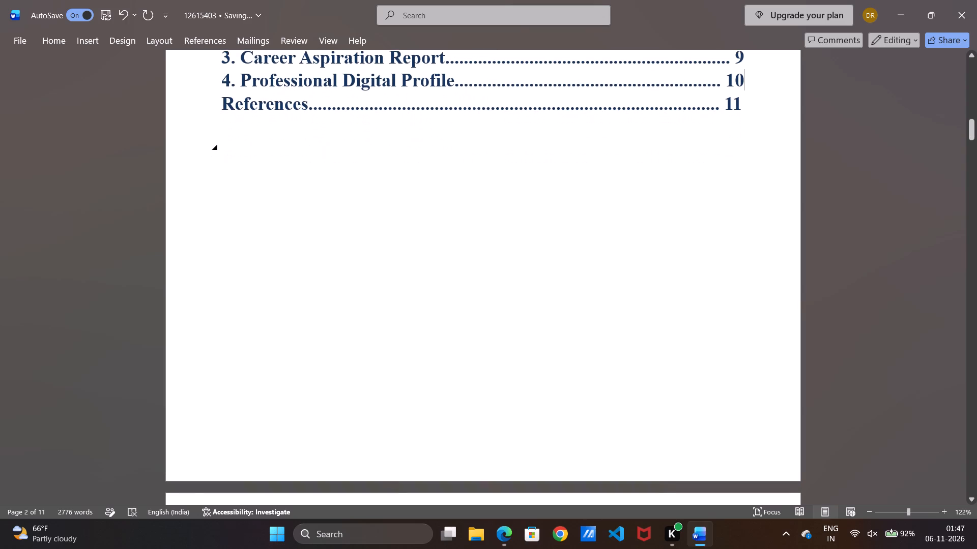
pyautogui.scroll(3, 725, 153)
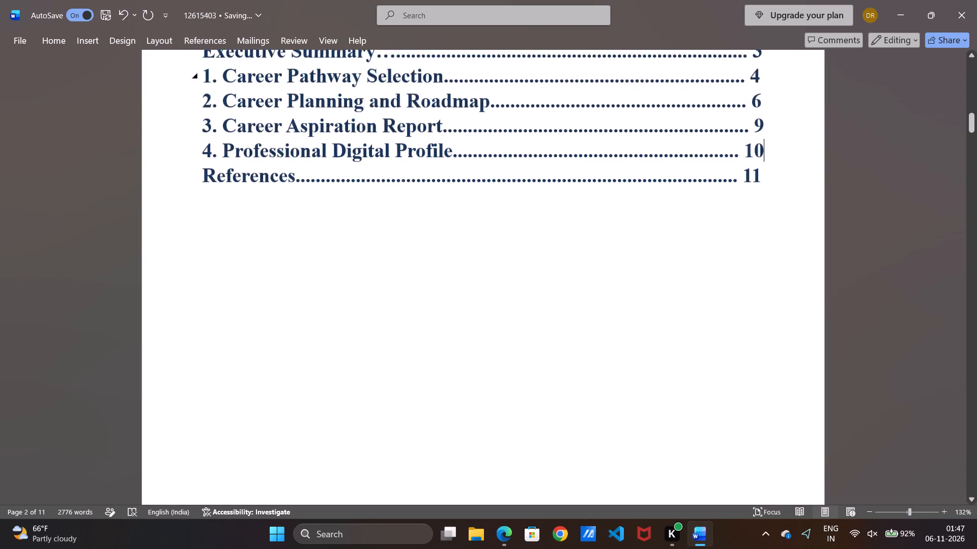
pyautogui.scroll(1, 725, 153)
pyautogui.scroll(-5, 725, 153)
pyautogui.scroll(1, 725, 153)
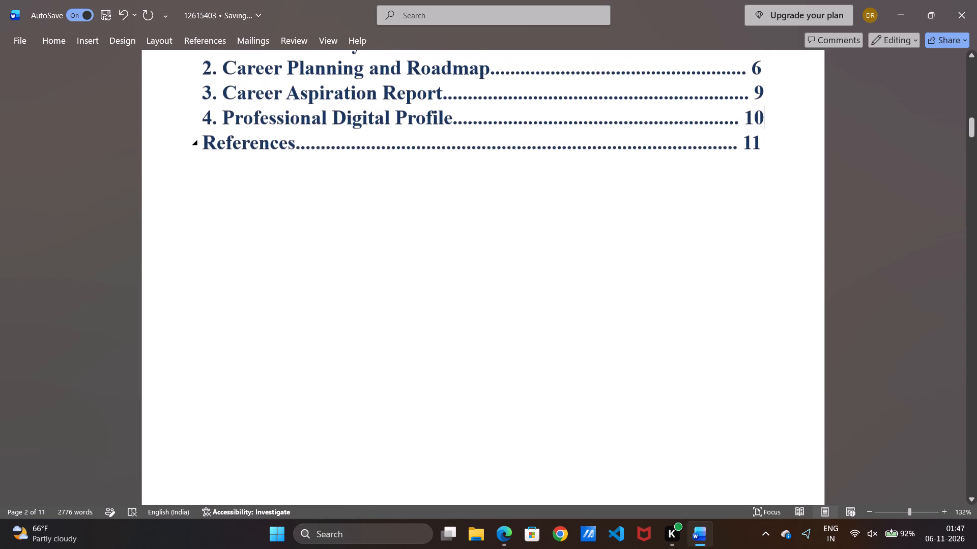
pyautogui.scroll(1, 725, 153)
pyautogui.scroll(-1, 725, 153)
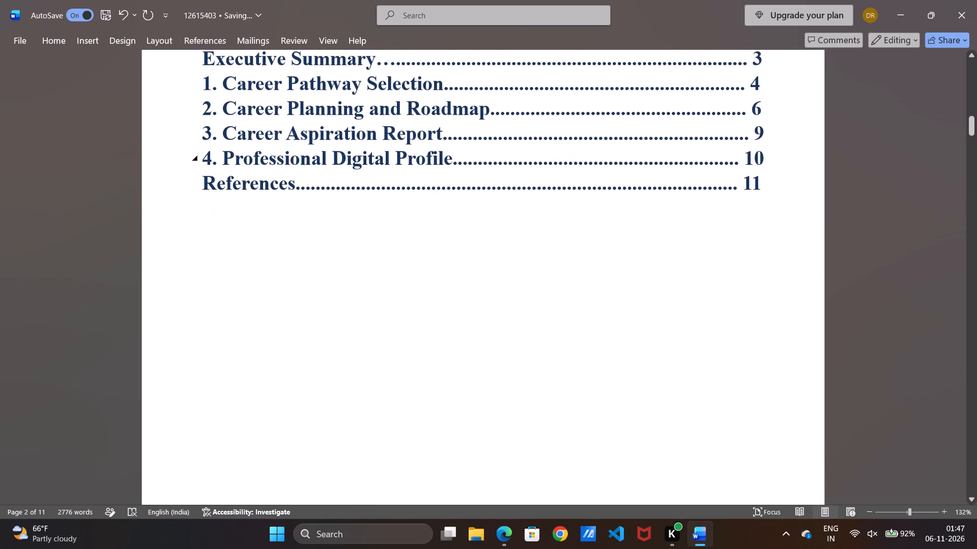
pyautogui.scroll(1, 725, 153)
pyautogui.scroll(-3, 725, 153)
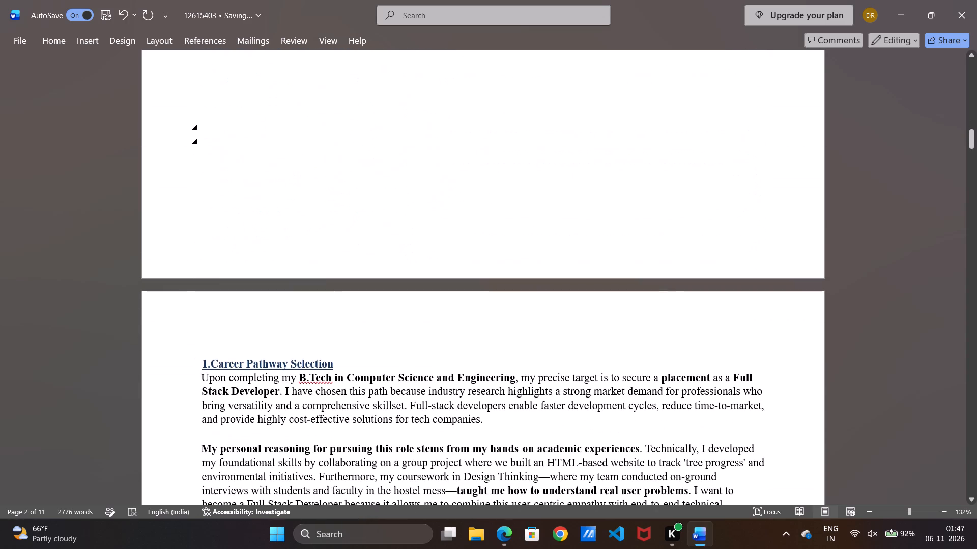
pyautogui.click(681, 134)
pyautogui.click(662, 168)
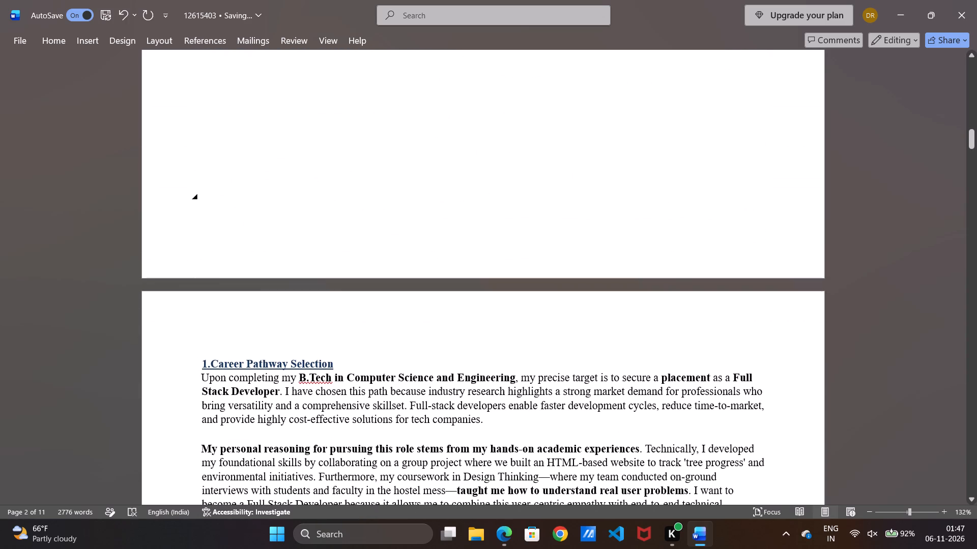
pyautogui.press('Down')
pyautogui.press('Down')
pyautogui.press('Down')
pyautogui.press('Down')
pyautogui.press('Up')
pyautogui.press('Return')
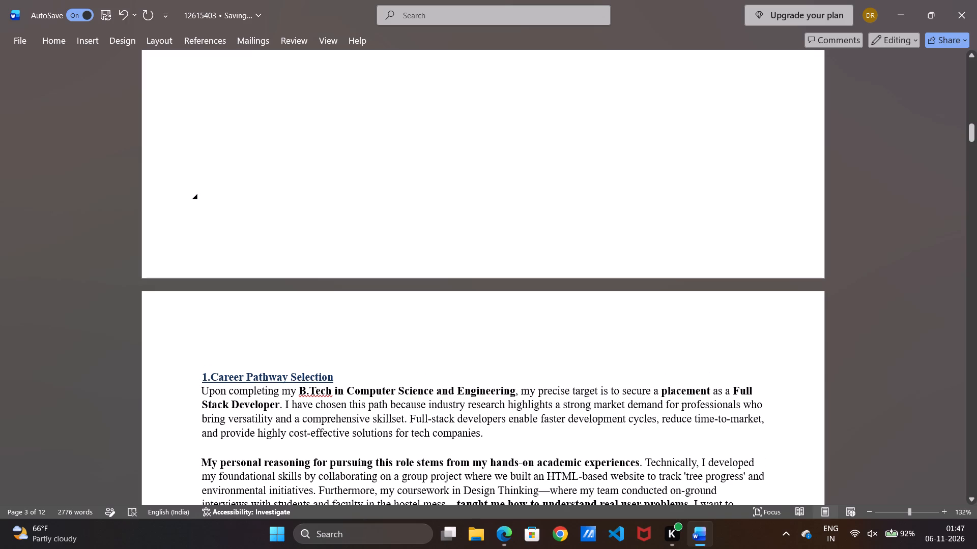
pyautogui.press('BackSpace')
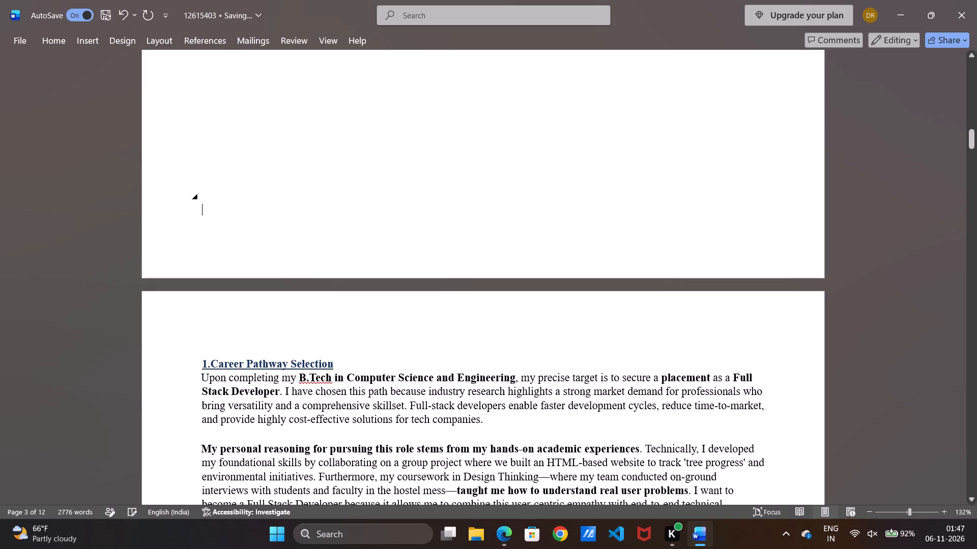
# Insert a blank page at the end of the table of contents page, before the 1.Career Pathway Selection section.
pyautogui.click(625, 227)
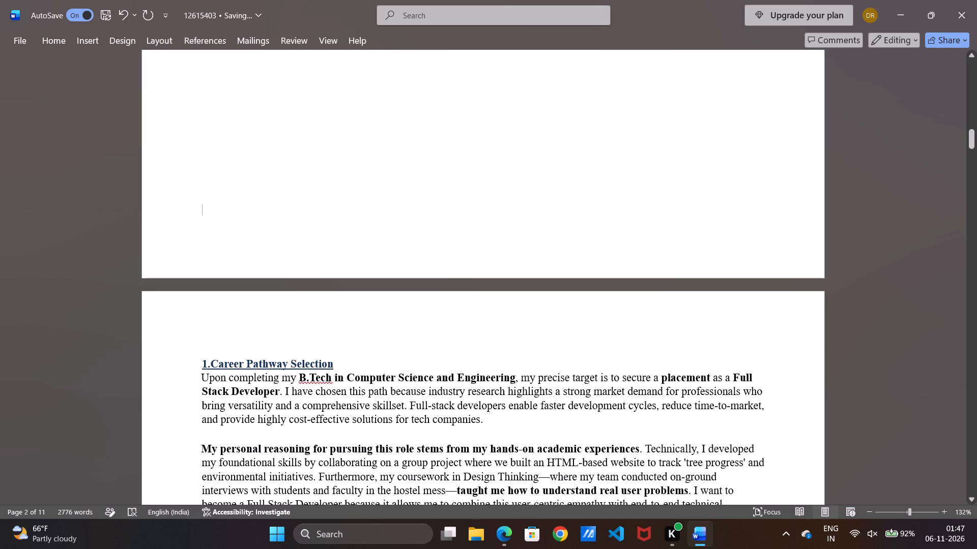
pyautogui.click(426, 225)
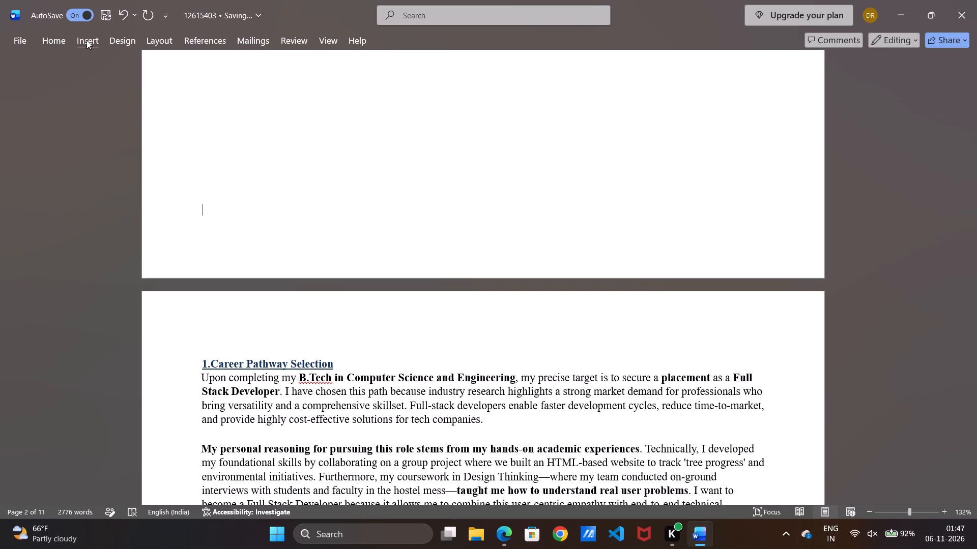
pyautogui.click(87, 40)
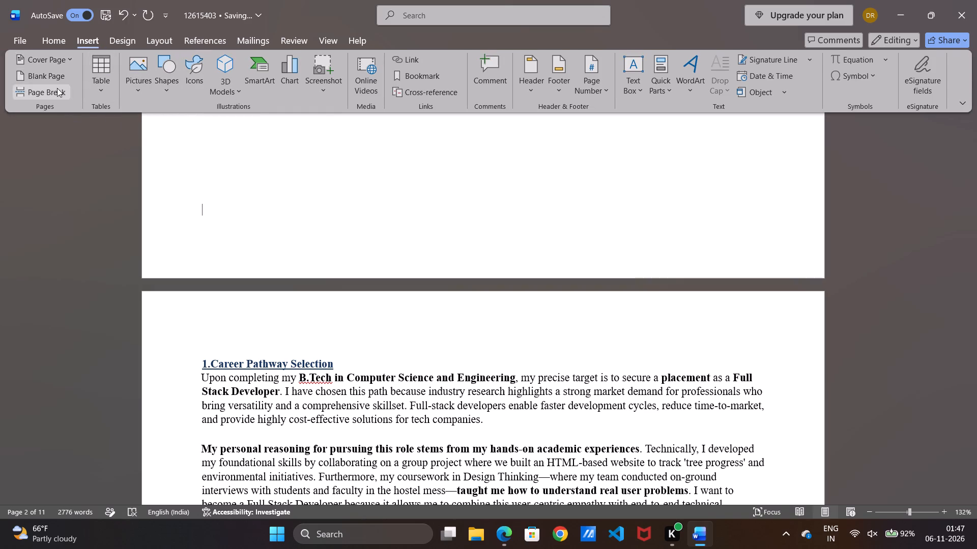
pyautogui.click(51, 73)
# Remove the surplus spacing above the 1.Career Pathway Selection heading, keeping a single blank page between it and the table of contents.
pyautogui.scroll(-1, 252, 227)
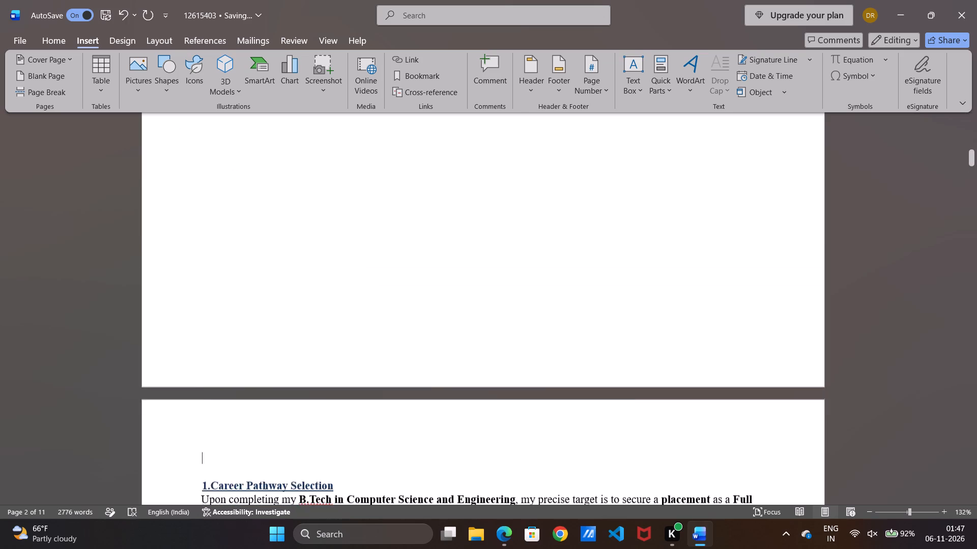
pyautogui.scroll(-1, 252, 227)
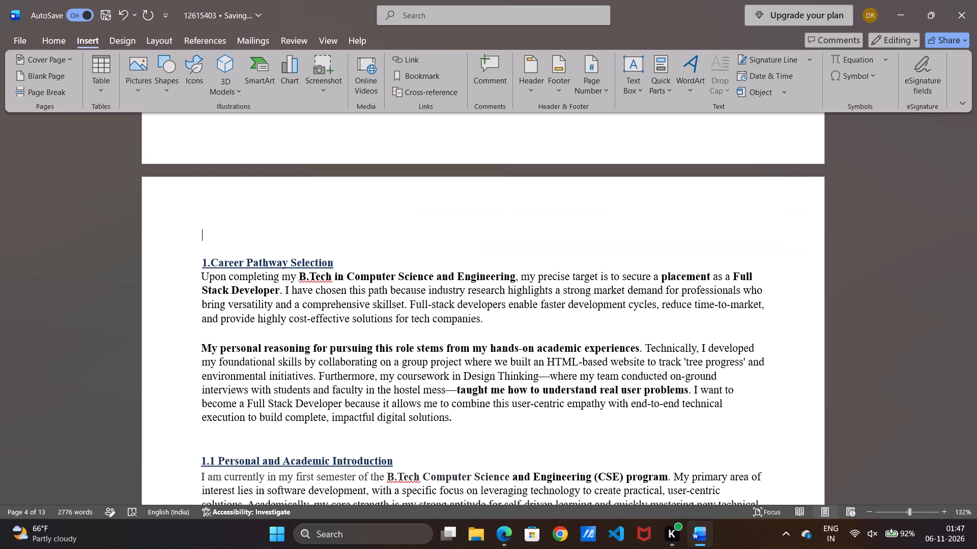
pyautogui.press('Delete')
pyautogui.press('Delete')
pyautogui.press('BackSpace')
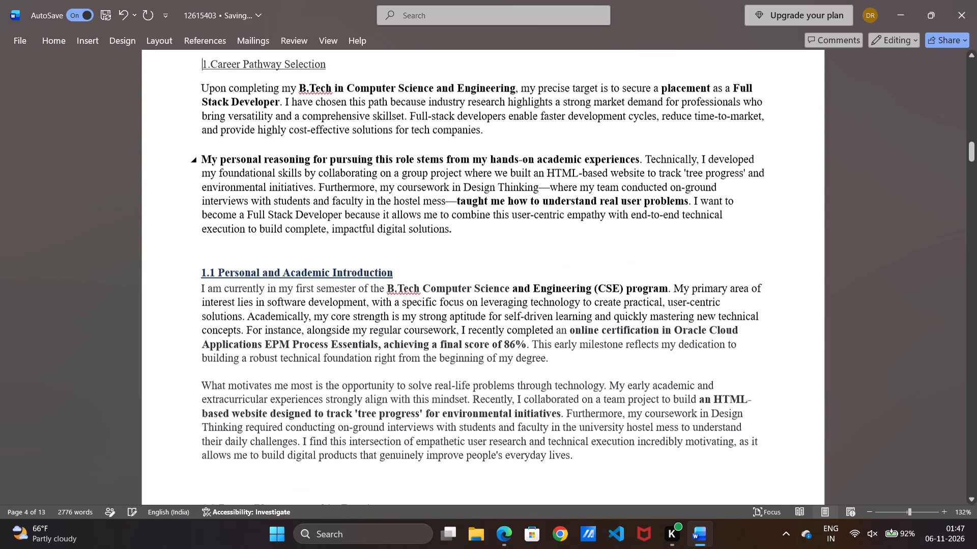
pyautogui.press('Return')
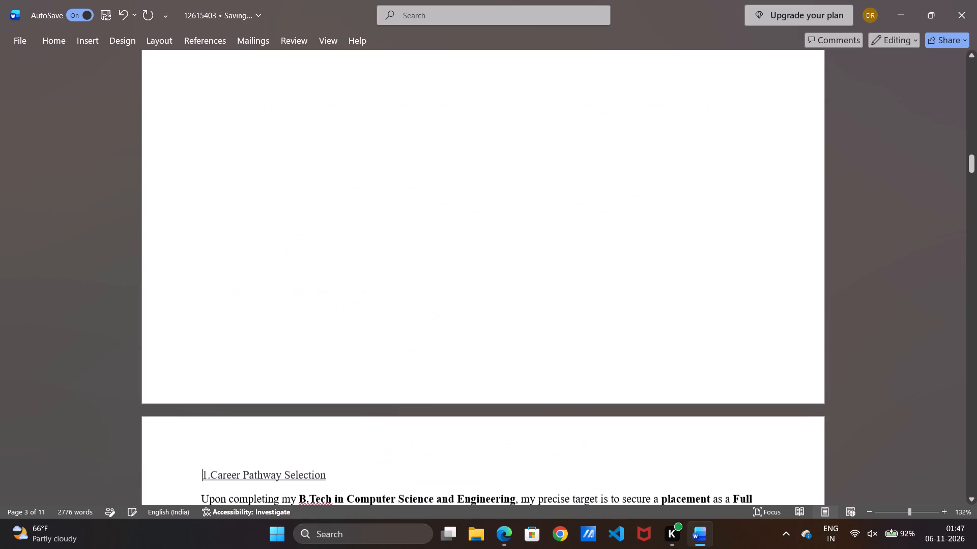
# Check the blank page and its position directly after the table of contents.
pyautogui.scroll(1, 252, 227)
pyautogui.moveTo(156, 168); pyautogui.dragTo(198, 184)
pyautogui.click(198, 184)
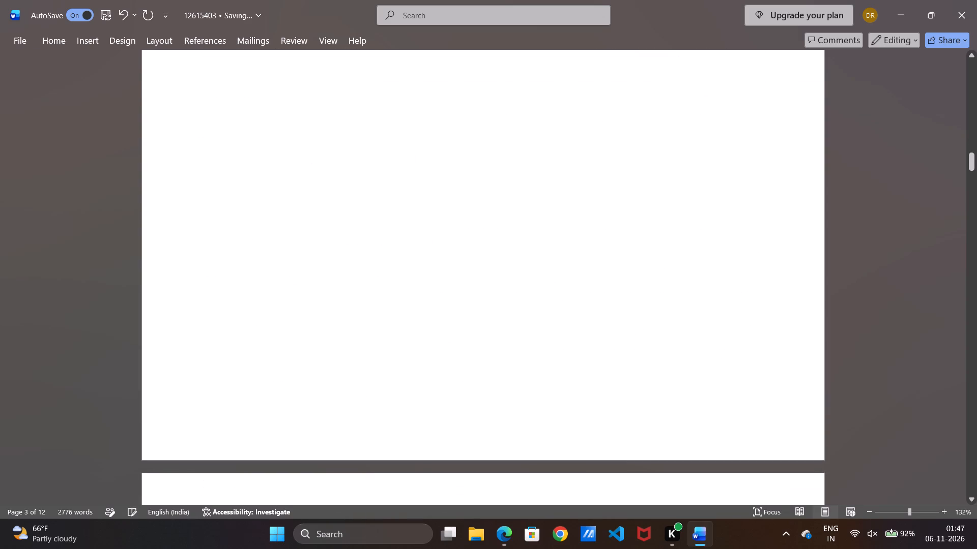
pyautogui.scroll(4, 198, 184)
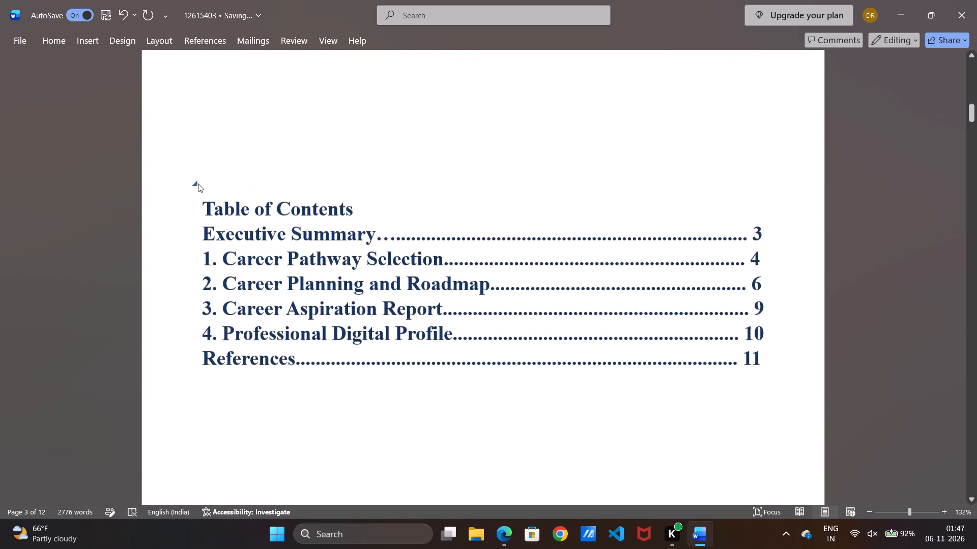
pyautogui.scroll(-2, 198, 184)
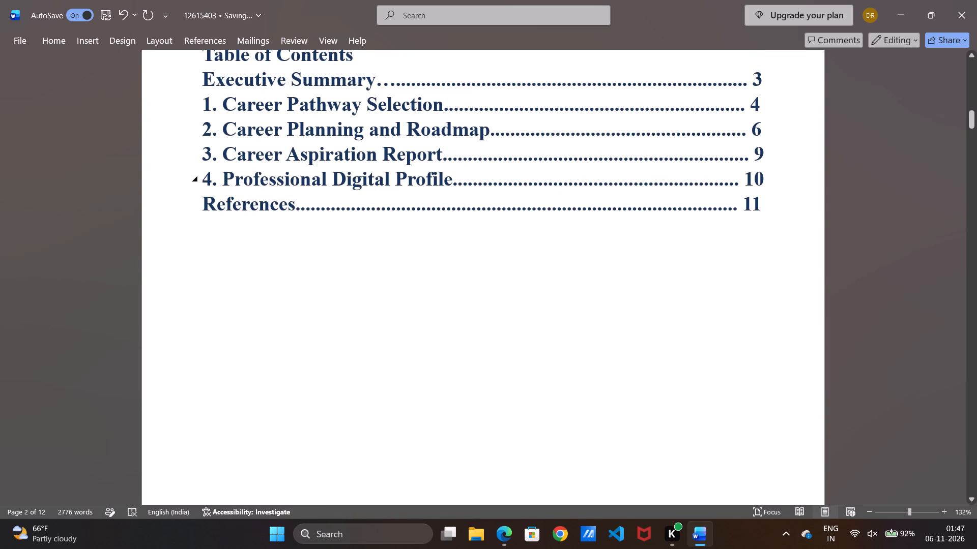
pyautogui.scroll(-6, 455, 331)
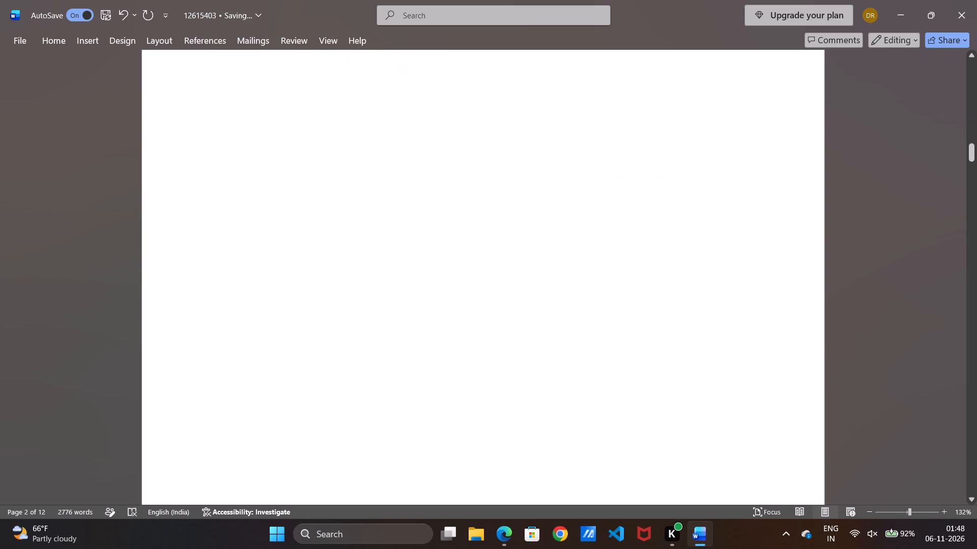
pyautogui.scroll(-2, 455, 331)
pyautogui.scroll(1, 455, 331)
# Review the whole report in a multi-page overview, from the cover and table of contents through to the References, checking page order and layout.
pyautogui.hscroll(-1, 455, 331)
pyautogui.hscroll(1, 455, 331)
pyautogui.hscroll(-1, 455, 331)
pyautogui.hscroll(1, 455, 331)
pyautogui.keyDown('ctrl'); pyautogui.scroll(-5, 455, 331); pyautogui.keyUp('ctrl')
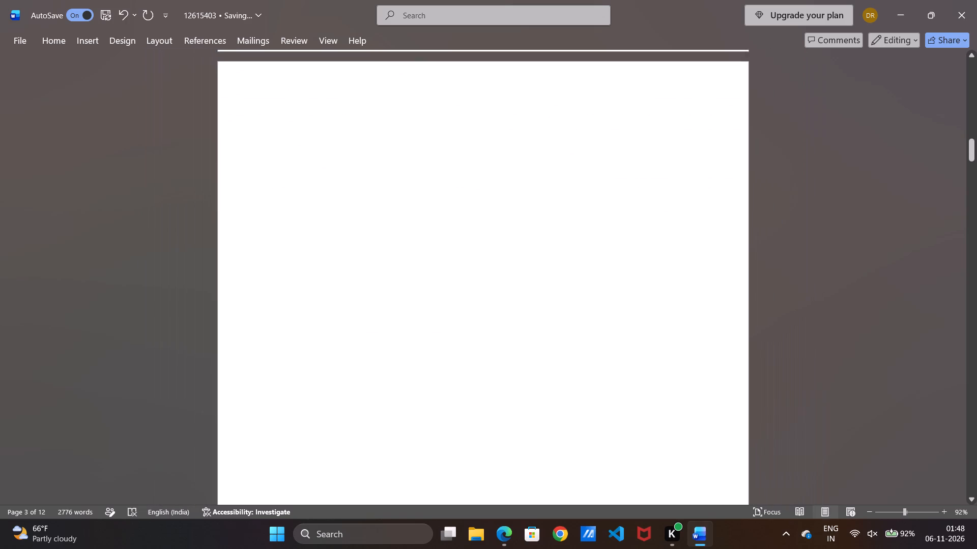
pyautogui.keyDown('ctrl'); pyautogui.scroll(-3, 455, 331); pyautogui.keyUp('ctrl')
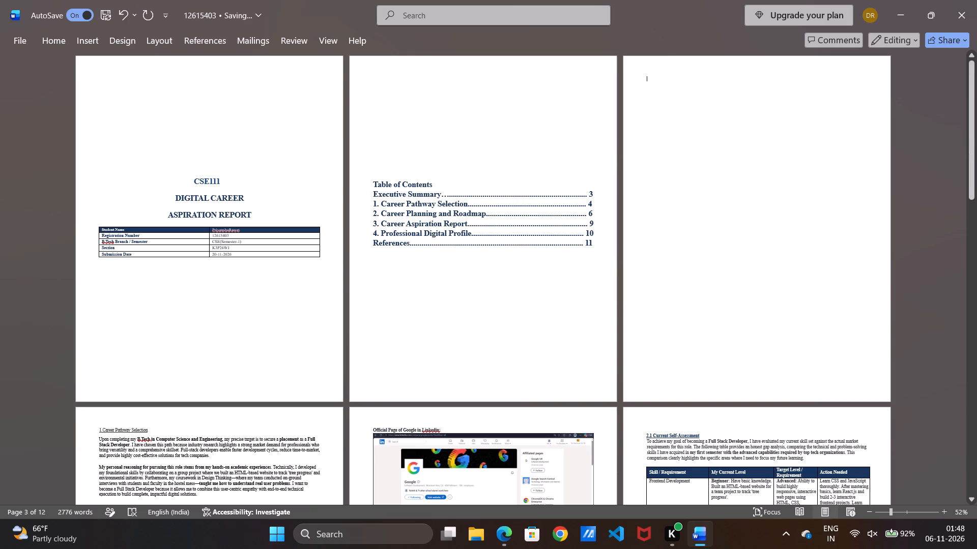
pyautogui.scroll(-3, 719, 229)
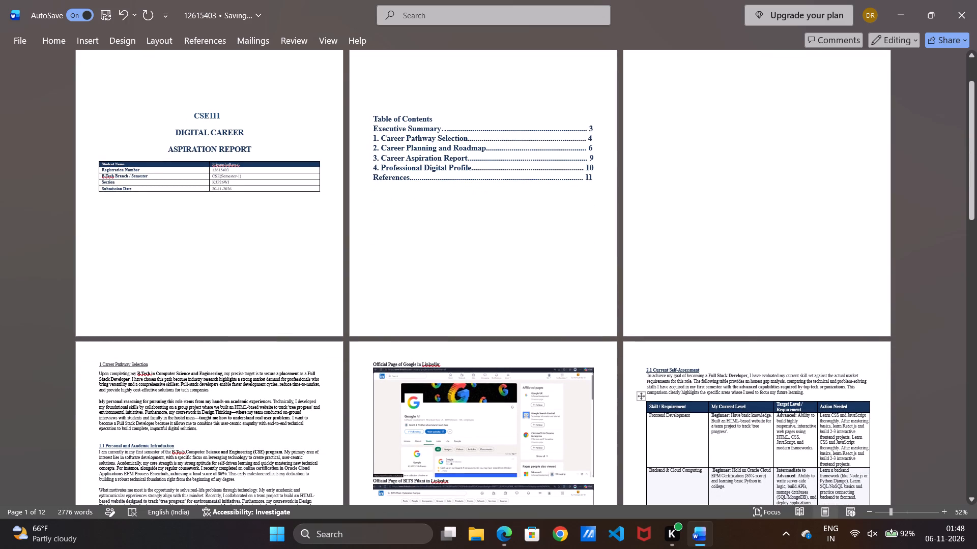
pyautogui.scroll(-2, 649, 385)
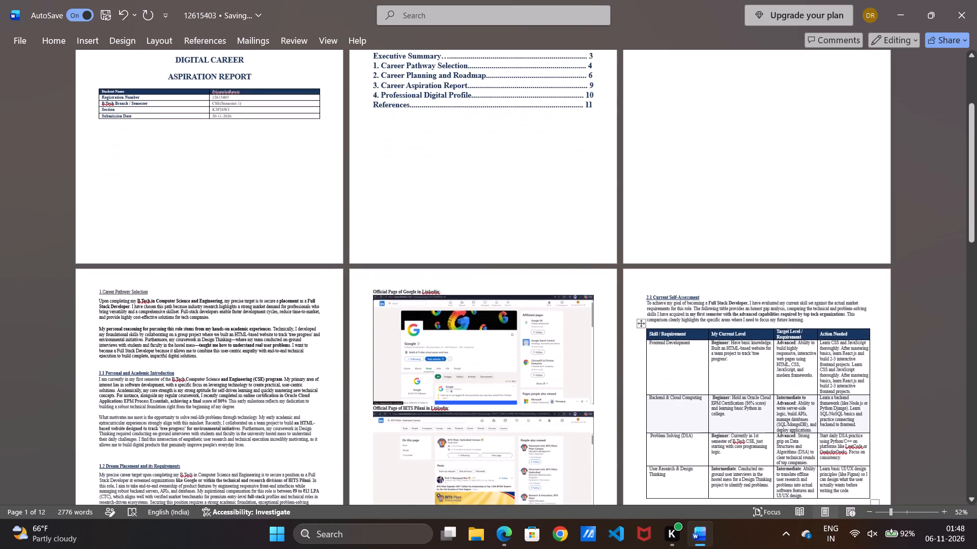
pyautogui.scroll(-2, 649, 386)
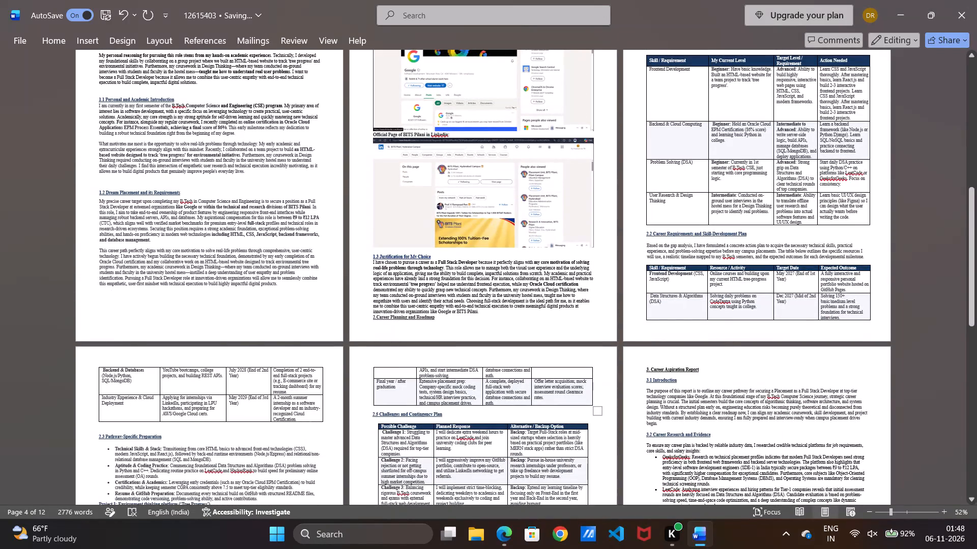
pyautogui.scroll(-1, 452, 438)
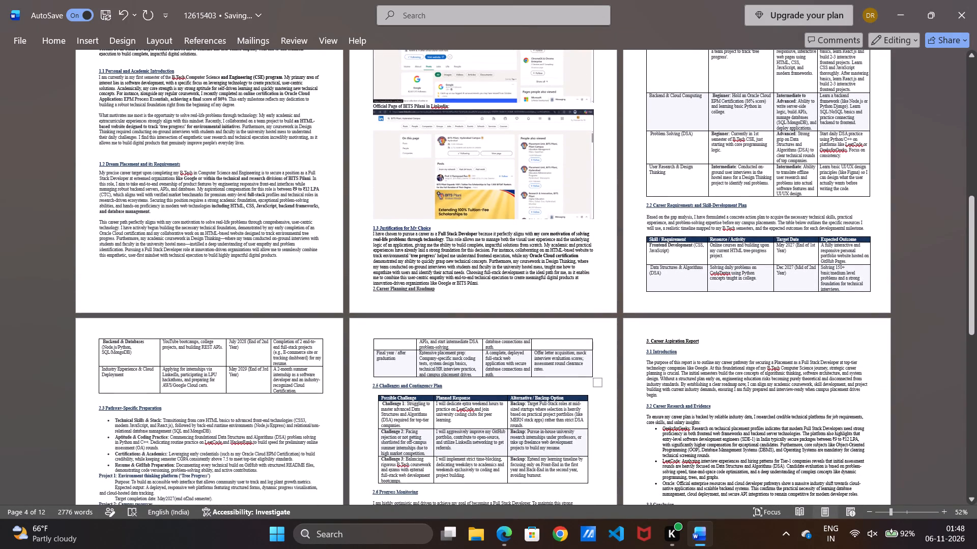
pyautogui.scroll(3, 728, 377)
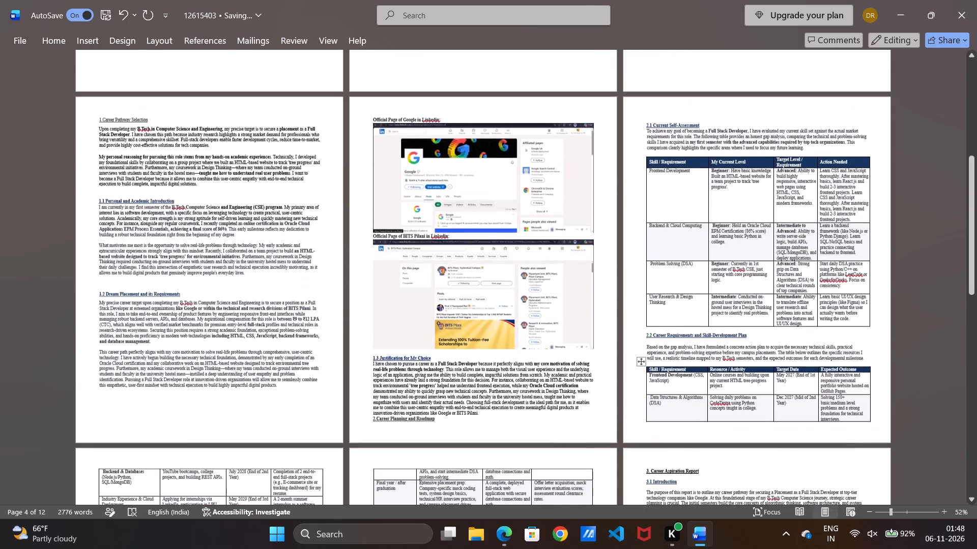
pyautogui.scroll(-1, 728, 377)
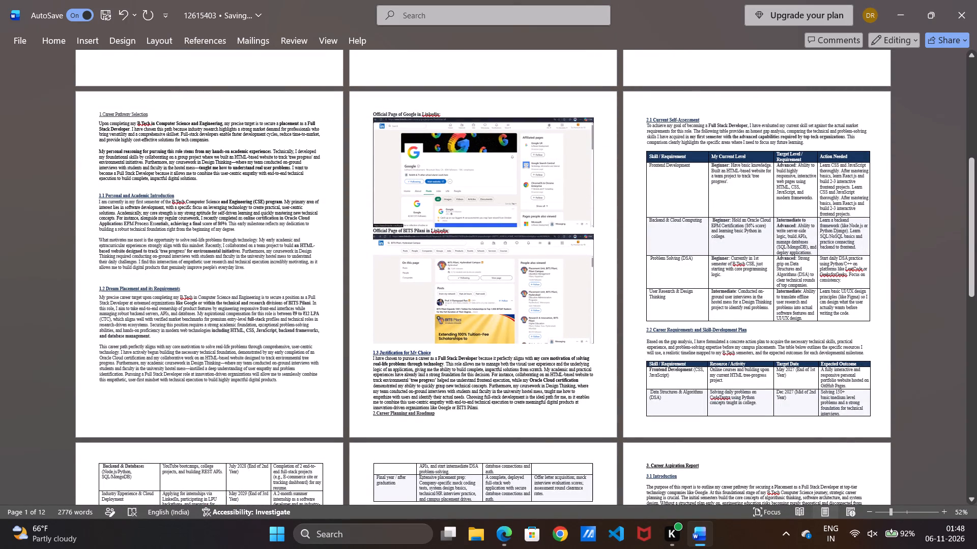
pyautogui.scroll(5, 698, 429)
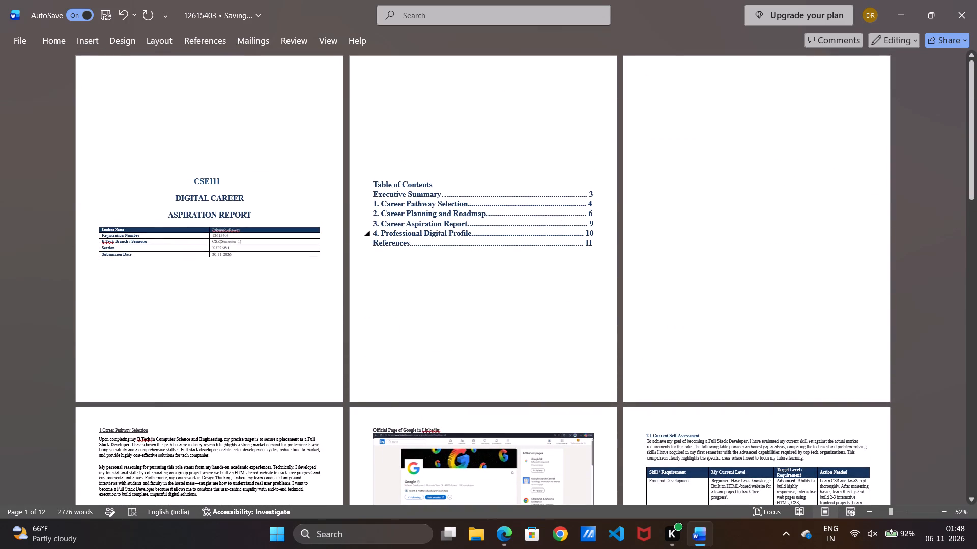
pyautogui.scroll(-7, 585, 279)
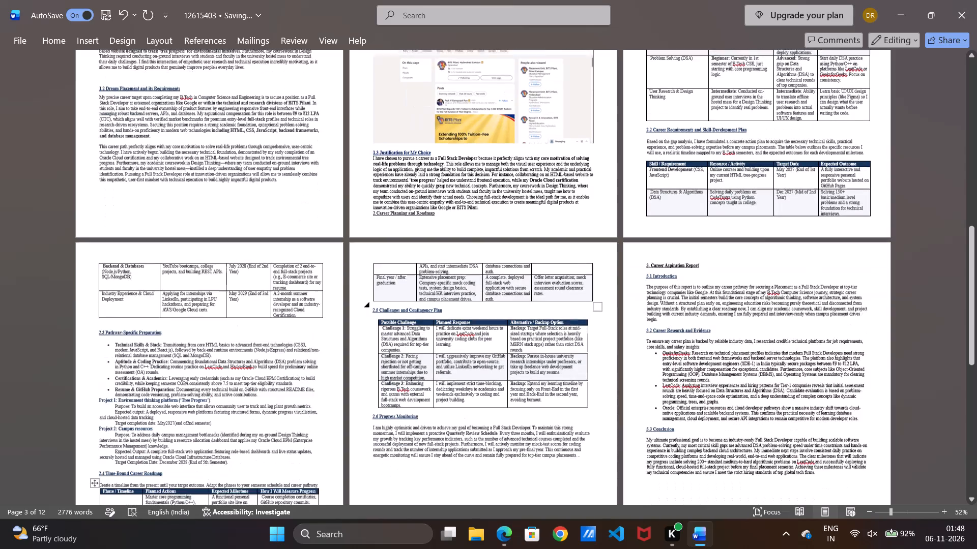
pyautogui.scroll(-3, 707, 314)
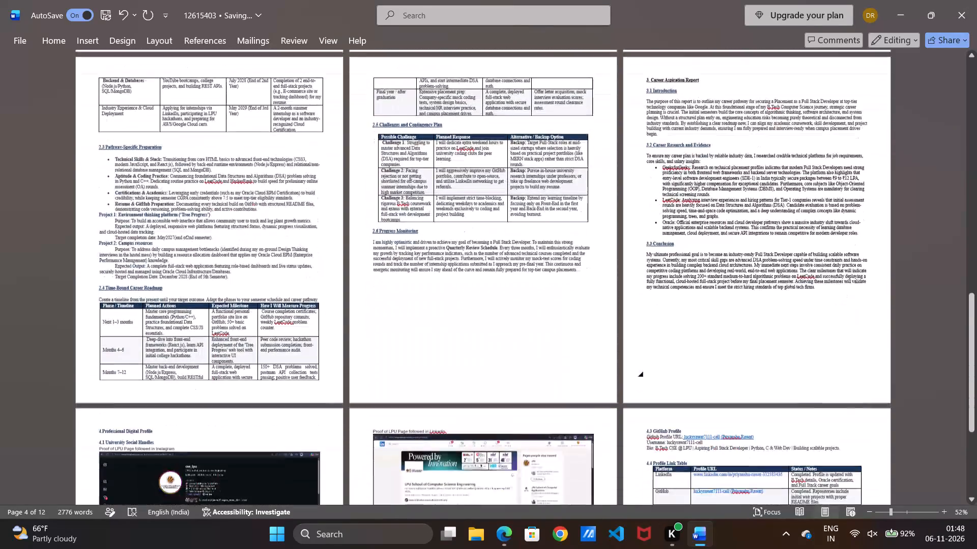
pyautogui.scroll(-1, 707, 314)
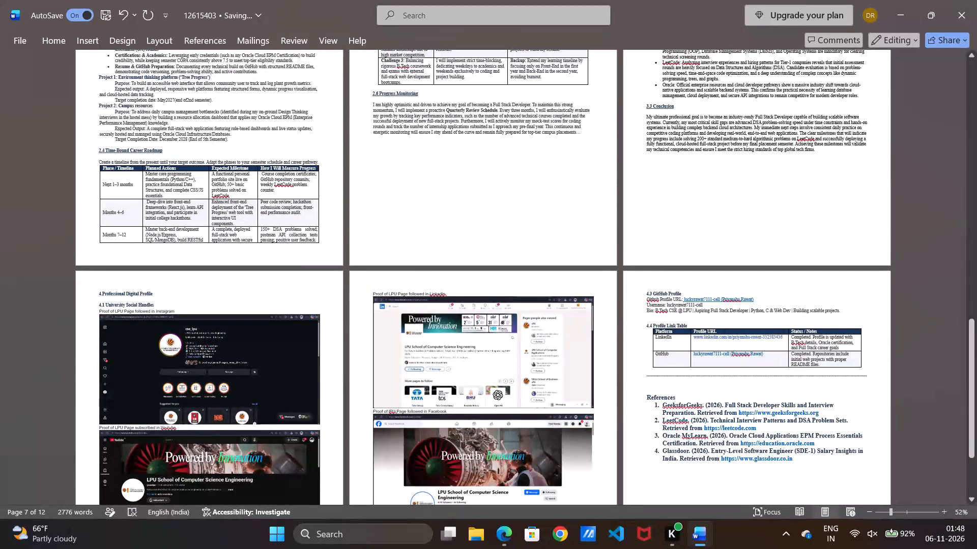
pyautogui.scroll(3, 635, 270)
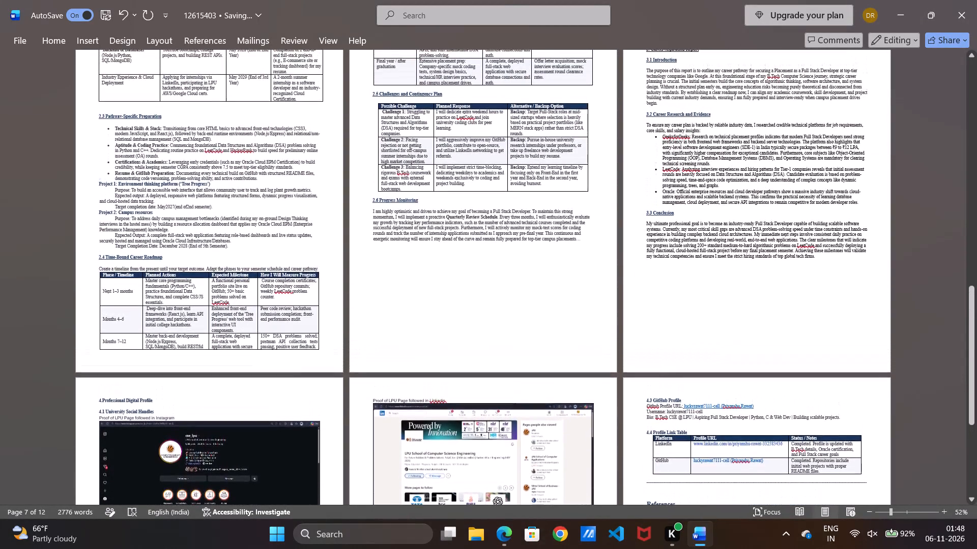
pyautogui.scroll(-2, 635, 270)
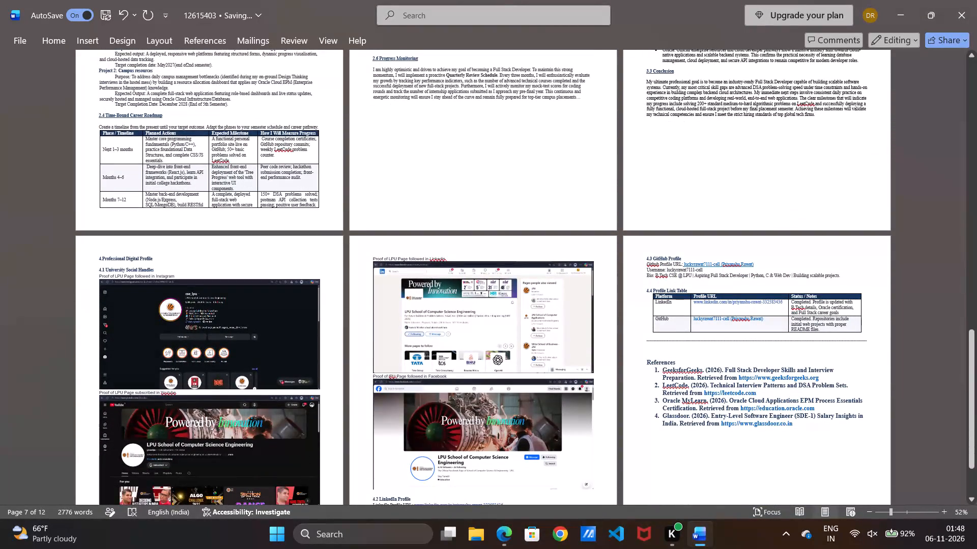
pyautogui.scroll(-1, 487, 362)
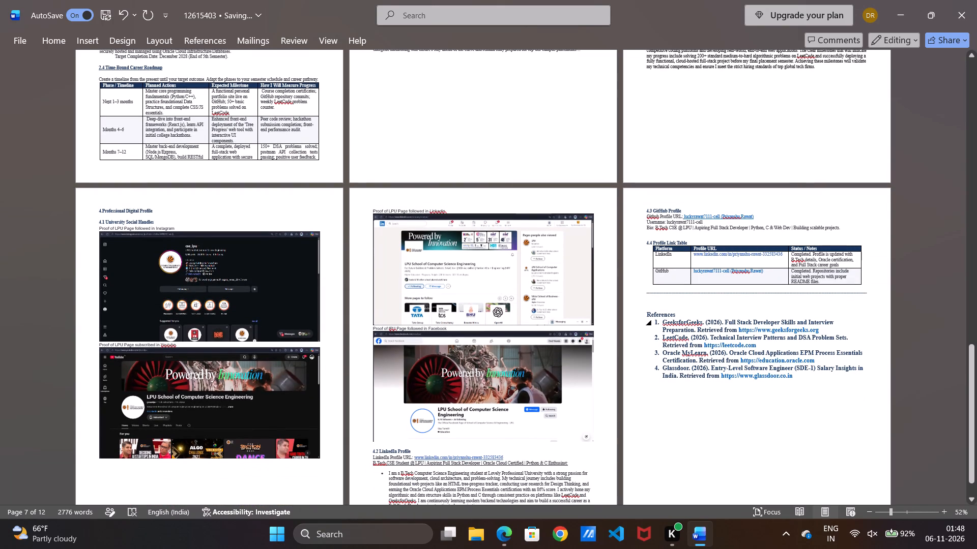
pyautogui.scroll(15, 724, 331)
pyautogui.scroll(-5, 724, 331)
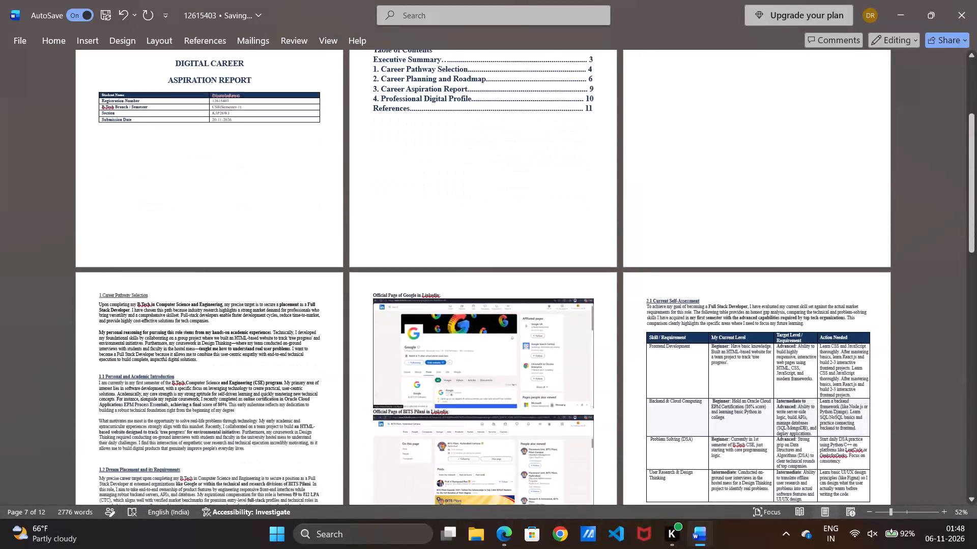
# Examine the page positions of the later sections, from Career Planning through Professional Digital Profile to the References, in the multi-page overview.
pyautogui.scroll(-7, 724, 331)
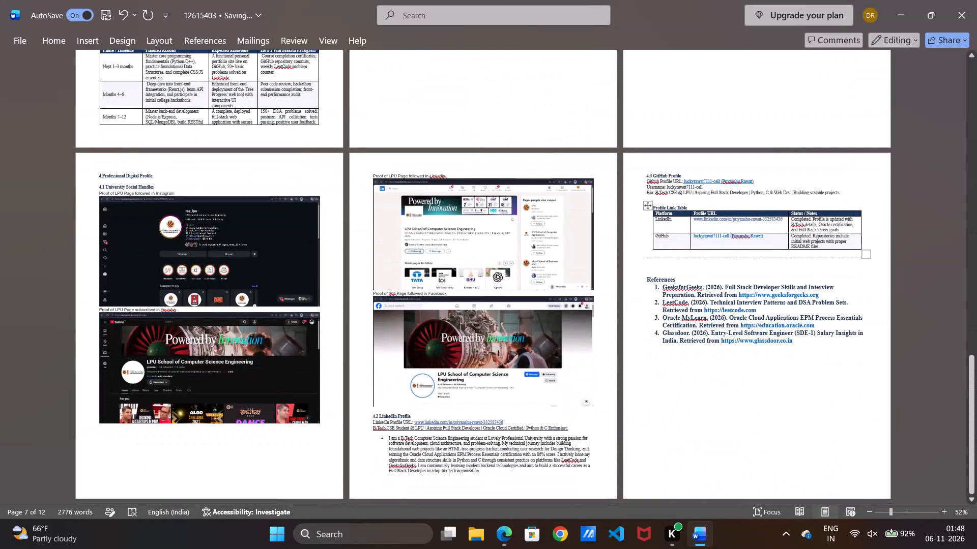
pyautogui.scroll(2, 365, 255)
pyautogui.scroll(-1, 368, 278)
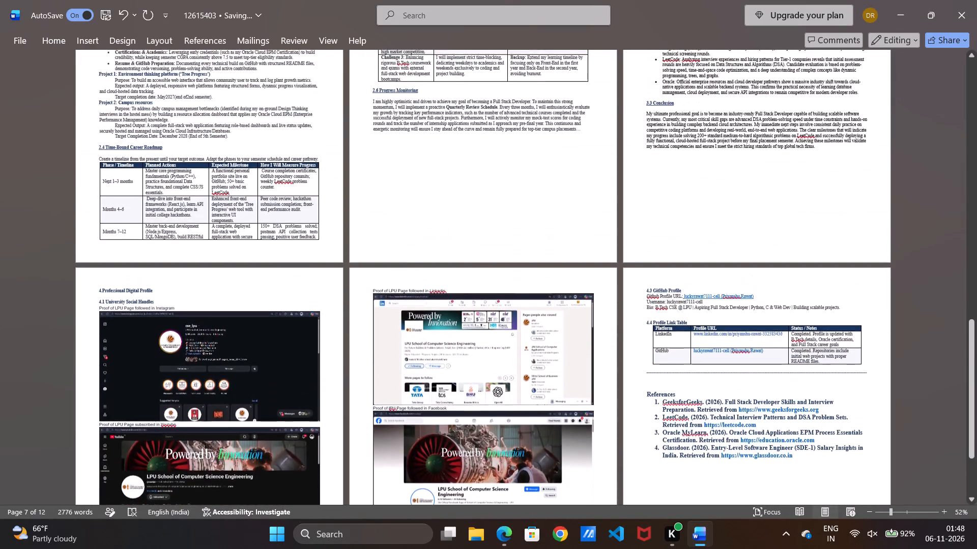
pyautogui.scroll(-1, 368, 278)
pyautogui.keyDown('ctrl'); pyautogui.scroll(1, 368, 278); pyautogui.keyUp('ctrl')
pyautogui.keyDown('ctrl'); pyautogui.scroll(-1, 368, 278); pyautogui.keyUp('ctrl')
pyautogui.keyDown('ctrl'); pyautogui.scroll(1, 368, 278); pyautogui.keyUp('ctrl')
pyautogui.keyDown('ctrl'); pyautogui.scroll(-3, 368, 278); pyautogui.keyUp('ctrl')
pyautogui.scroll(-2, 368, 278)
pyautogui.scroll(3, 438, 112)
pyautogui.scroll(-4, 466, 105)
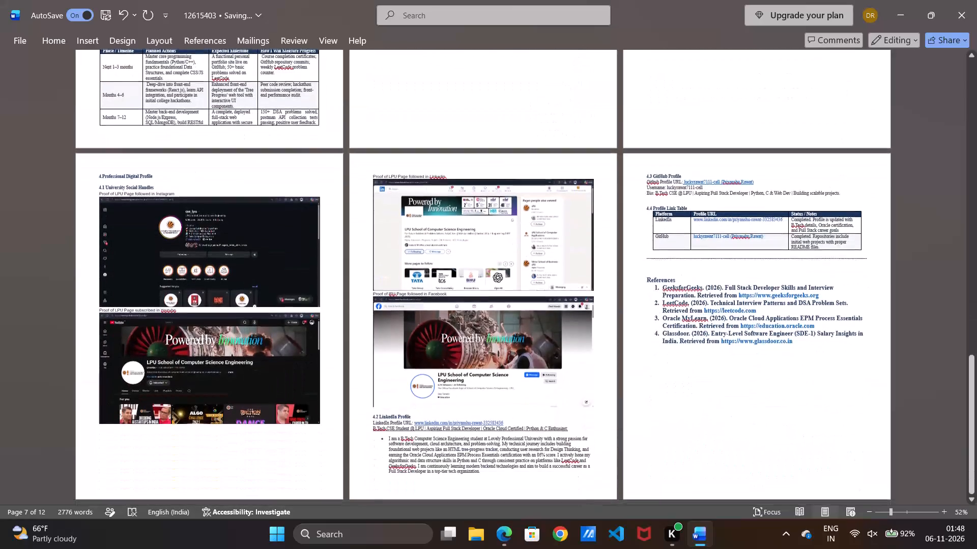
pyautogui.scroll(-3, 466, 89)
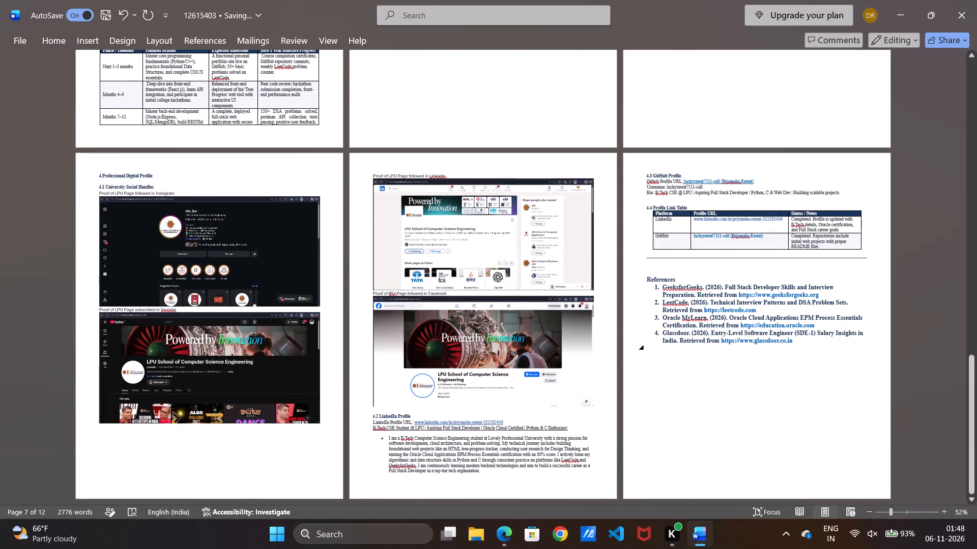
# Set the page number of the References entry in the table of contents to 12.
pyautogui.scroll(9, 674, 264)
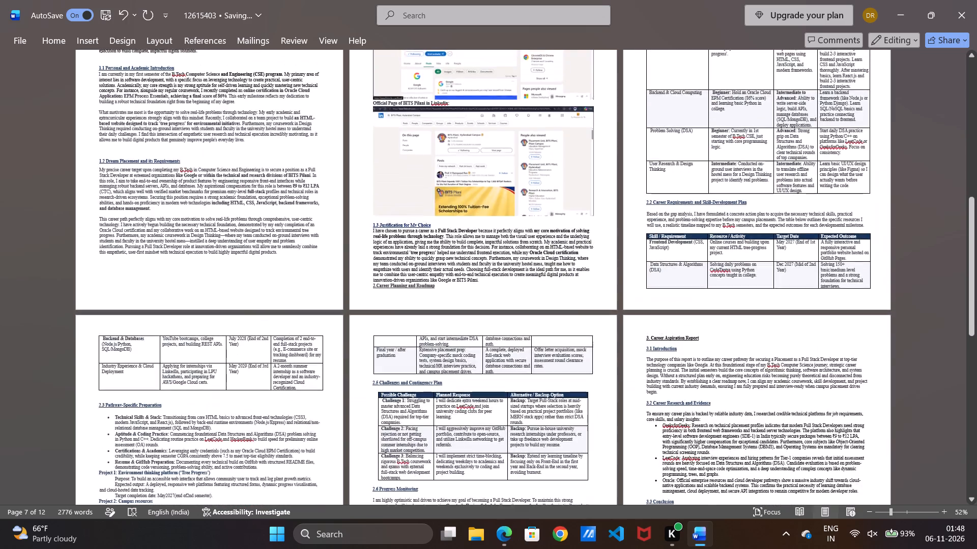
pyautogui.scroll(5, 674, 264)
pyautogui.click(594, 240)
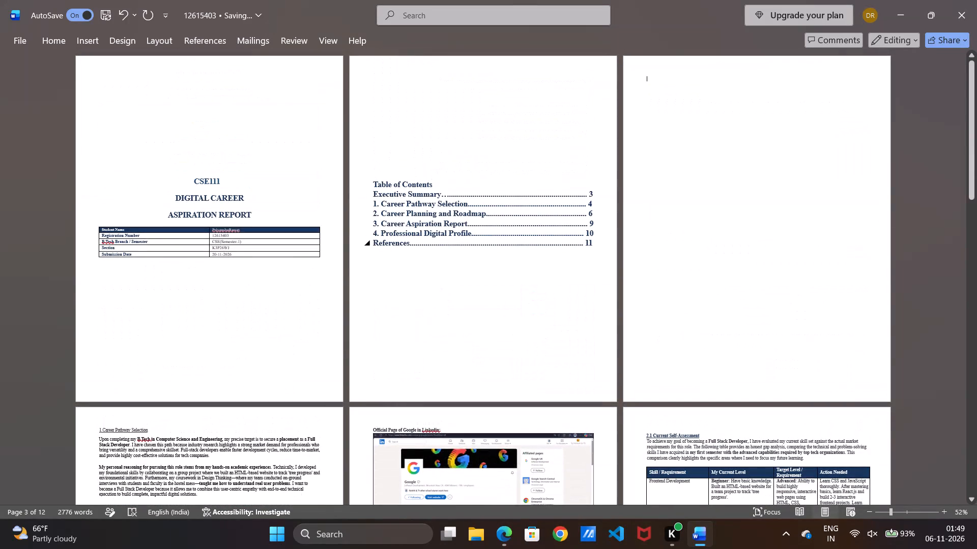
pyautogui.press('BackSpace')
pyautogui.press('2')
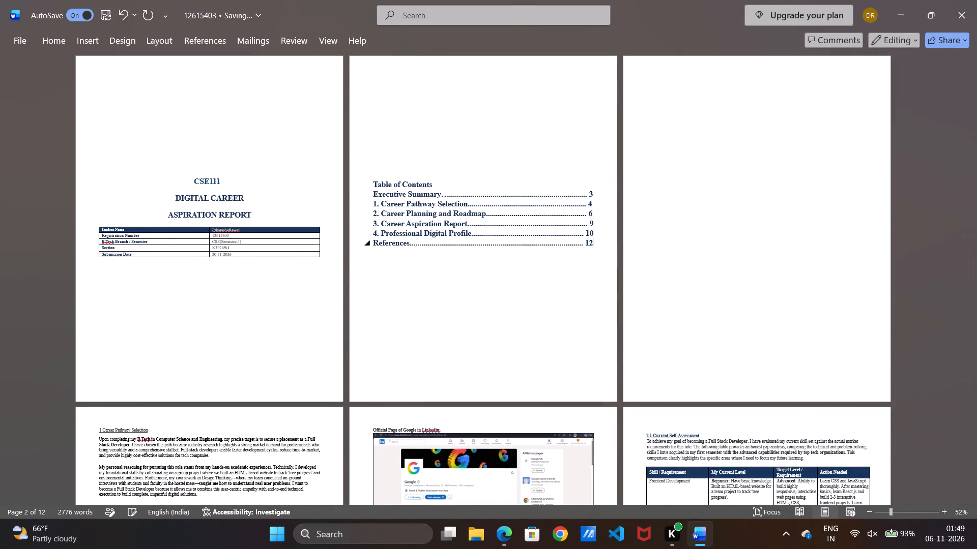
# Check the References page at the end of the report against its entry in the table of contents.
pyautogui.scroll(-4, 594, 240)
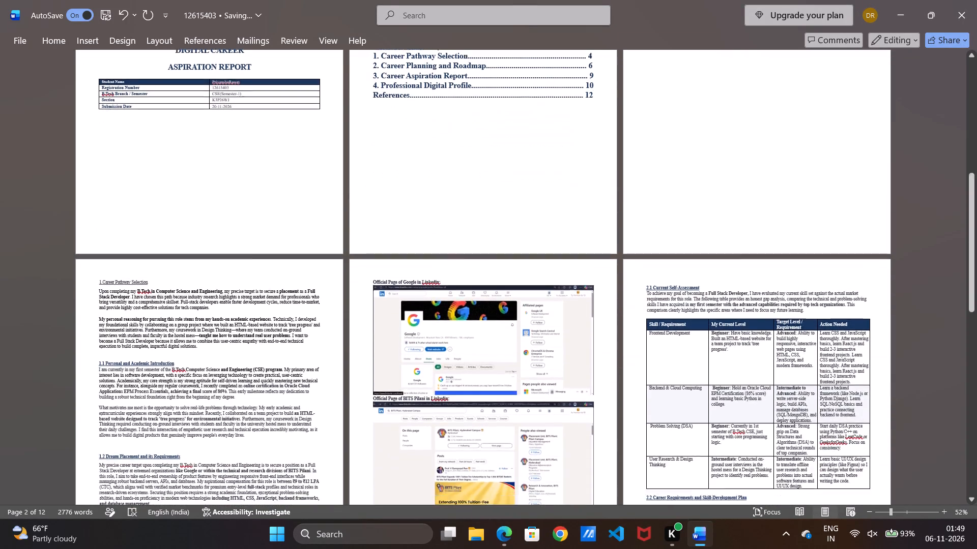
pyautogui.scroll(-13, 594, 240)
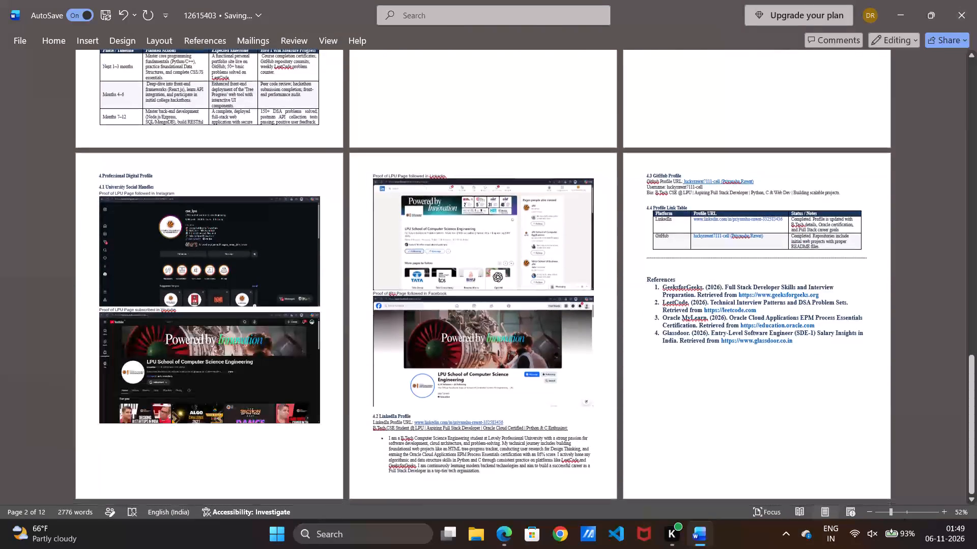
pyautogui.scroll(-4, 598, 234)
pyautogui.click(942, 357)
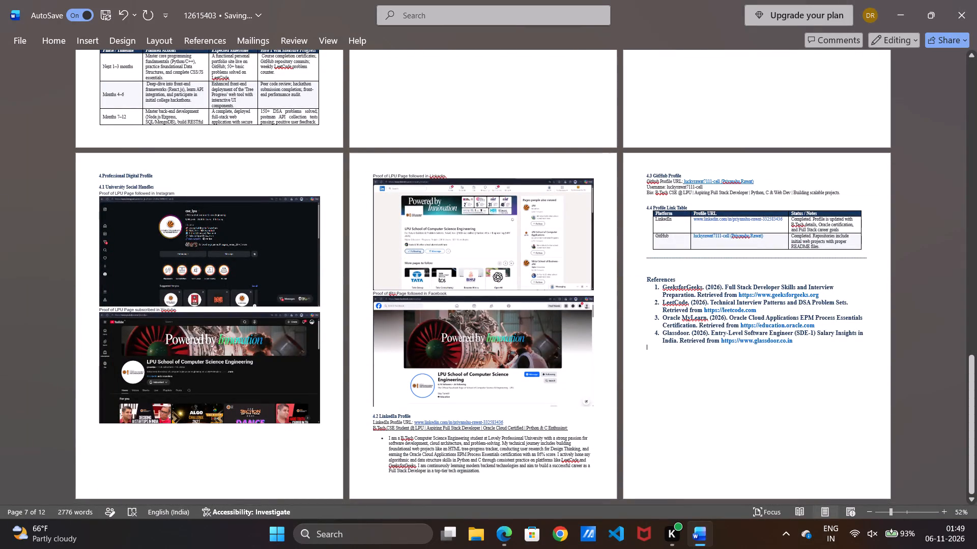
pyautogui.scroll(8, 847, 317)
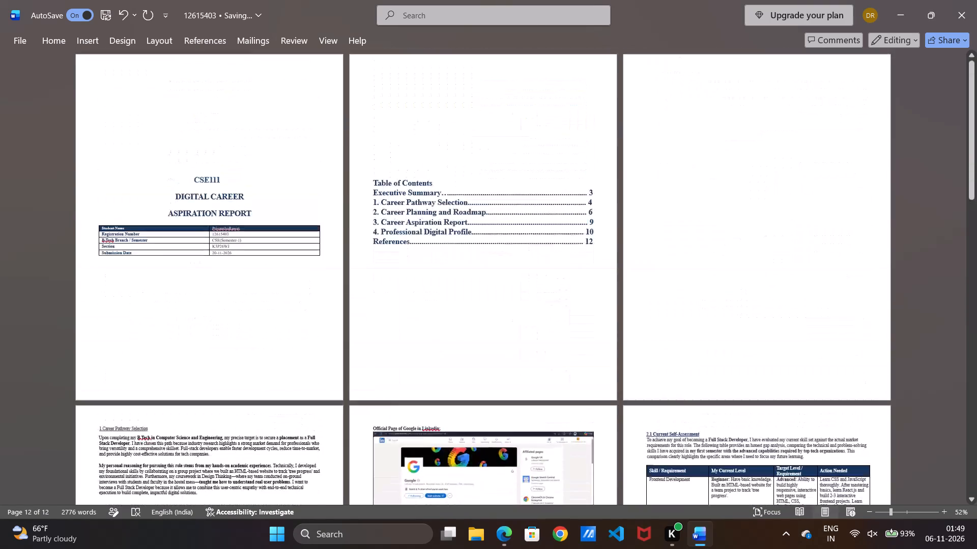
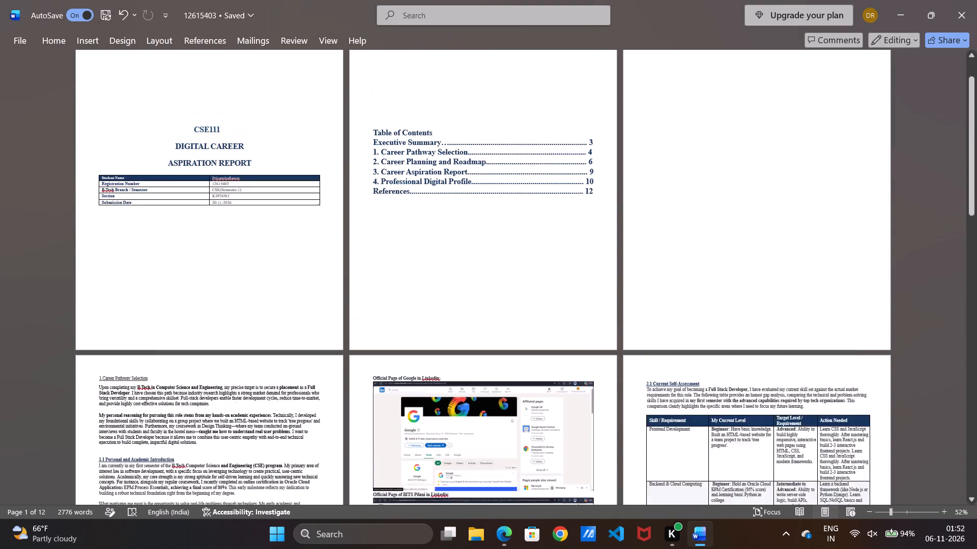
pyautogui.hotkey('ctrl', 'v')
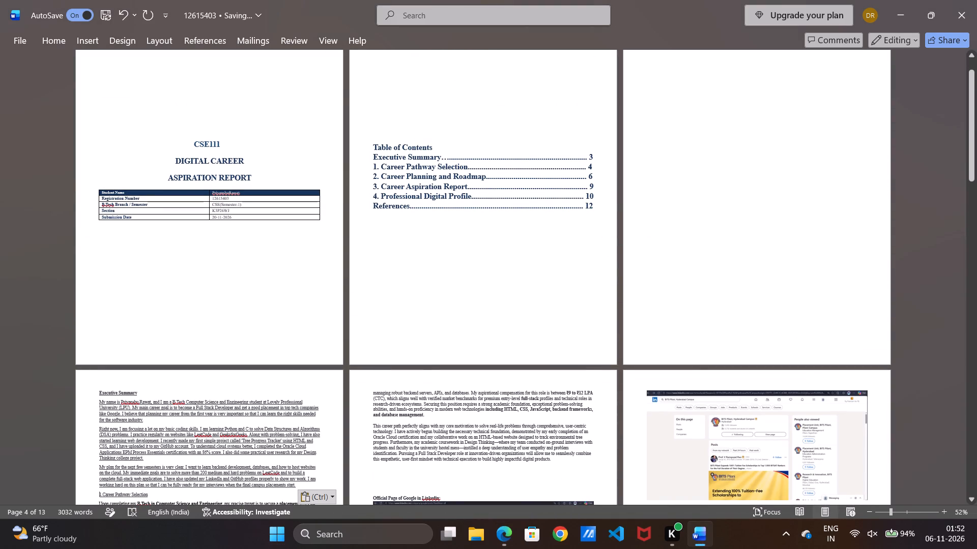
# Undo the paste of the Executive Summary text placed before Career Pathway Selection.
pyautogui.hotkey('ctrl', 's')
pyautogui.hotkey('ctrl', 'a')
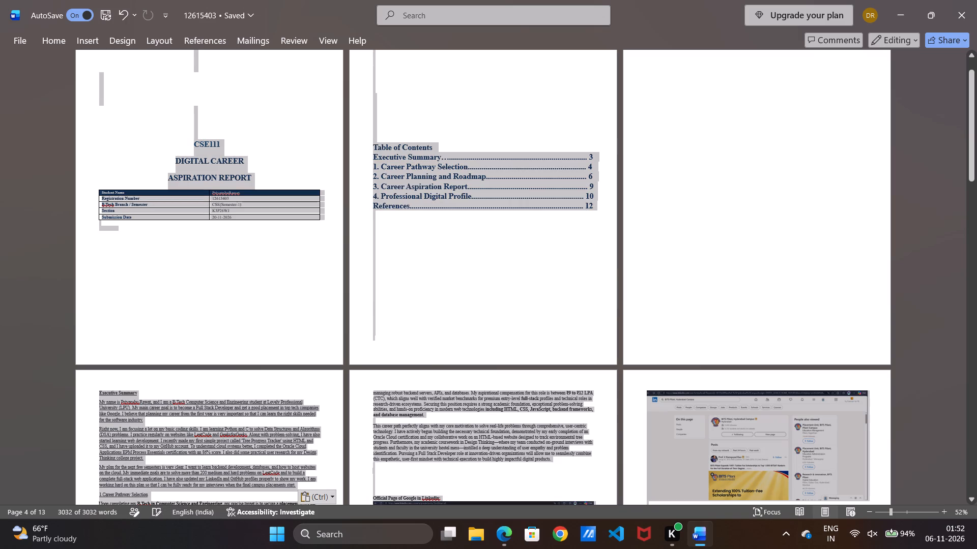
pyautogui.hotkey('ctrl', 'z')
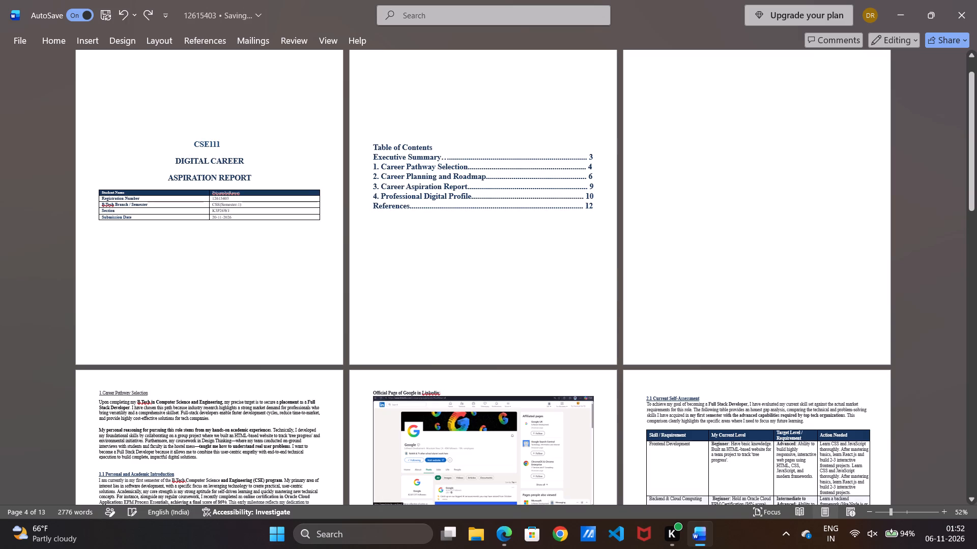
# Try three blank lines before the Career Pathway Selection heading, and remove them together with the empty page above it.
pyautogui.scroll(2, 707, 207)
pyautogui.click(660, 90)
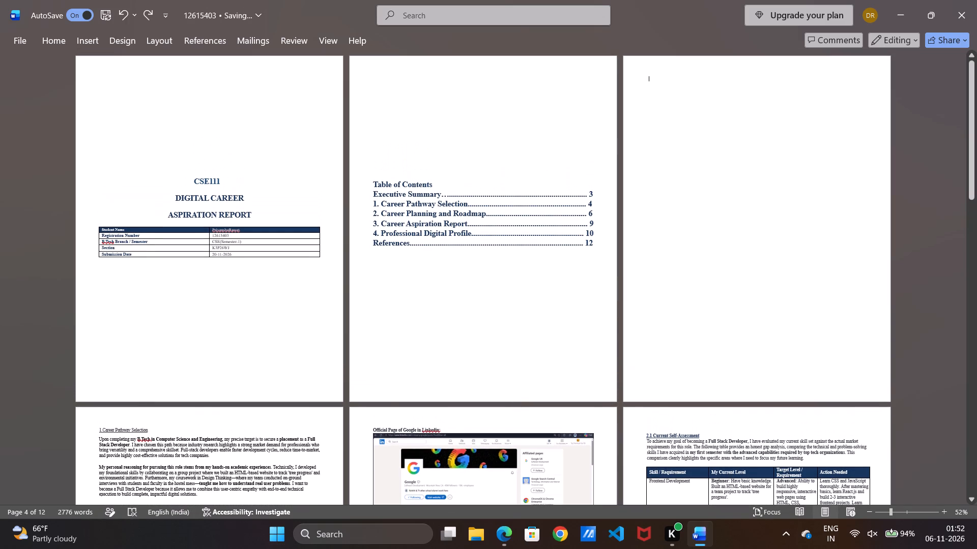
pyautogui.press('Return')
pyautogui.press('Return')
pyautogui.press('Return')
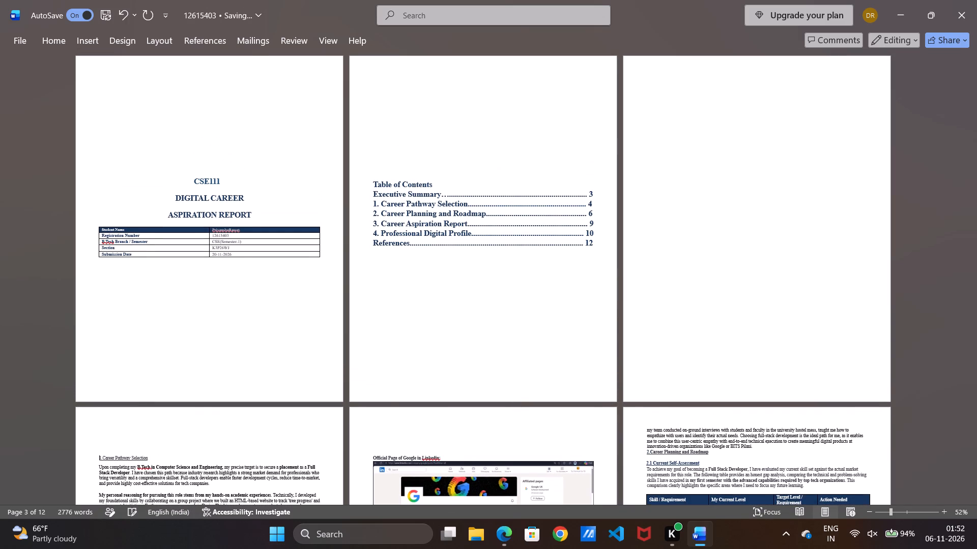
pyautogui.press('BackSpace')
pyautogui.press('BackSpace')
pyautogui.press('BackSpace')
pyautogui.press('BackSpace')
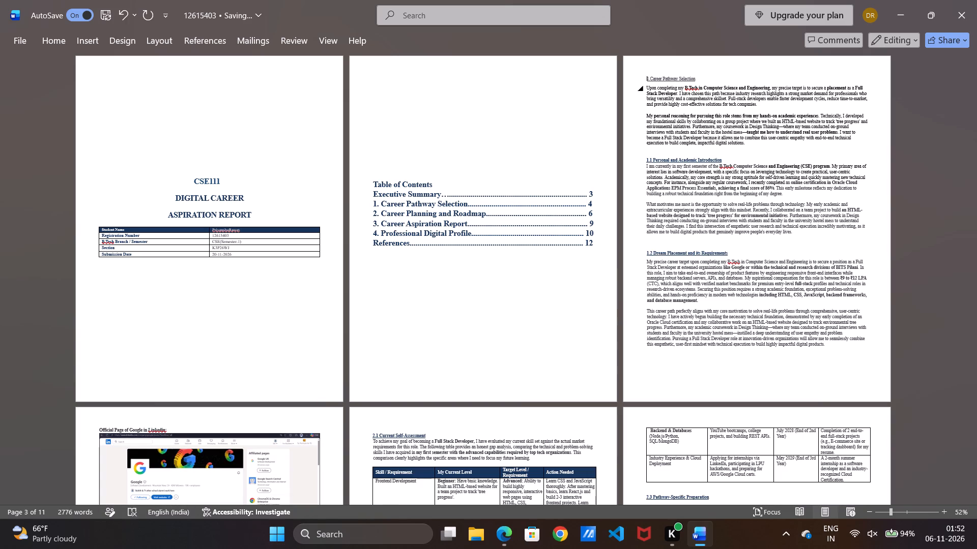
# Start a new page after the Table of Contents and paste the copied Executive Summary on it.
pyautogui.click(501, 292)
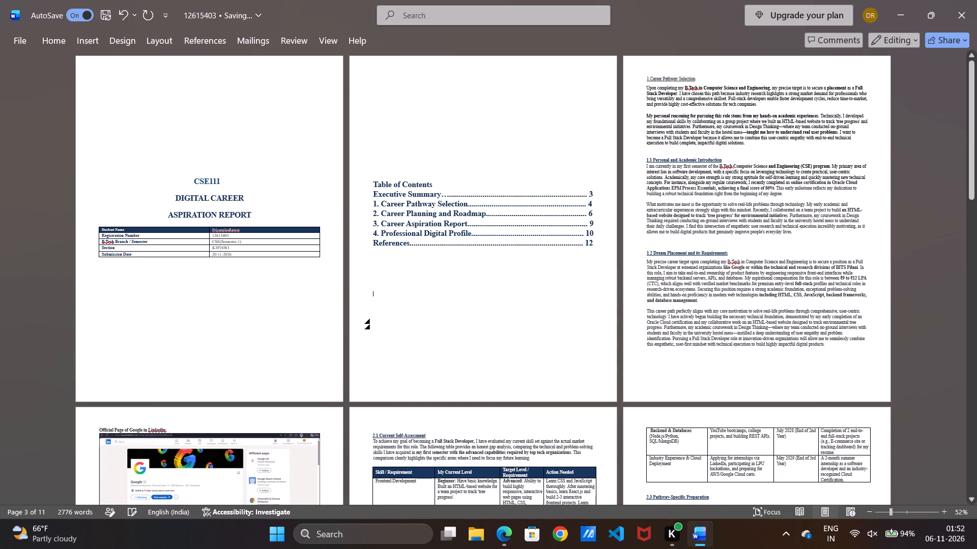
pyautogui.click(493, 326)
pyautogui.click(493, 345)
pyautogui.click(490, 375)
pyautogui.press('Return')
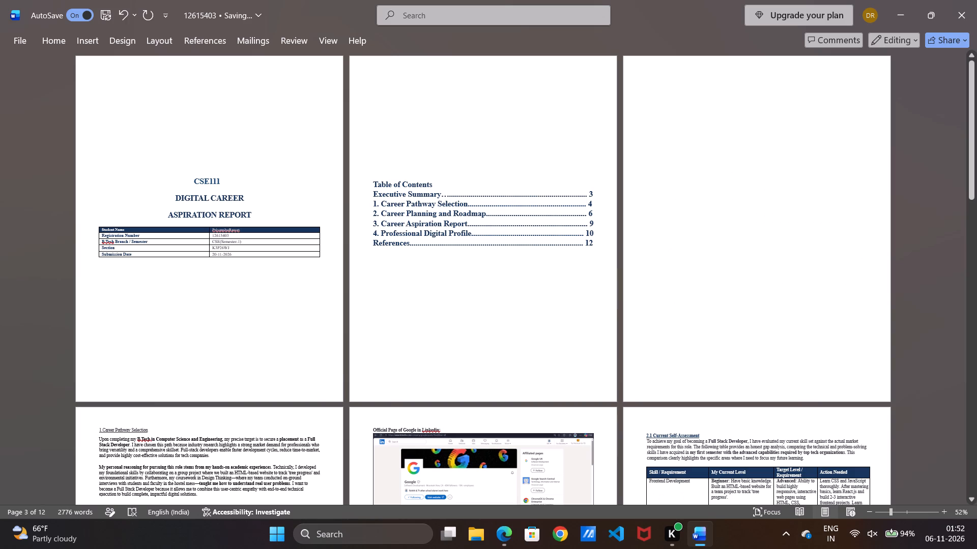
pyautogui.hotkey('ctrl', 'v')
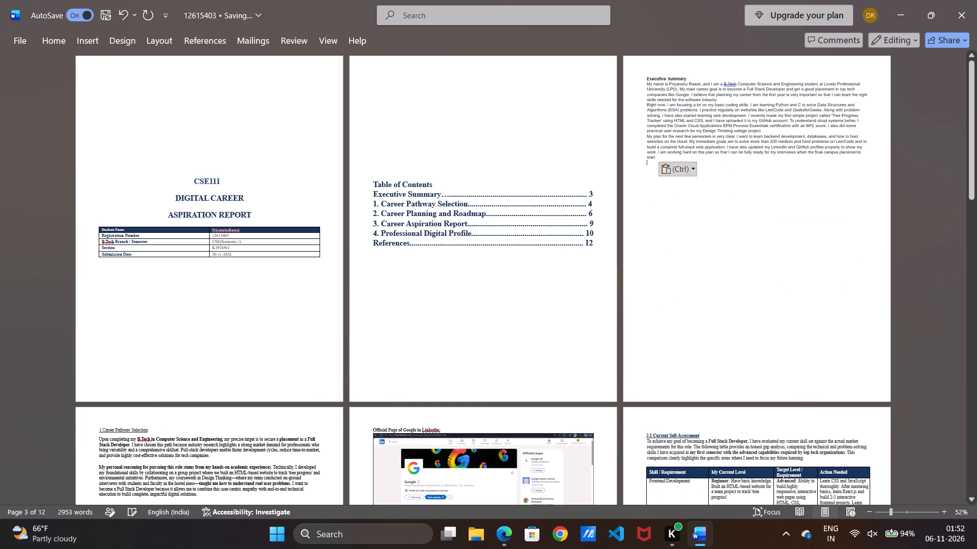
# Format the Executive Summary heading and its three paragraphs in Times New Roman, size 10.
pyautogui.scroll(-1, 723, 192)
pyautogui.scroll(1, 723, 192)
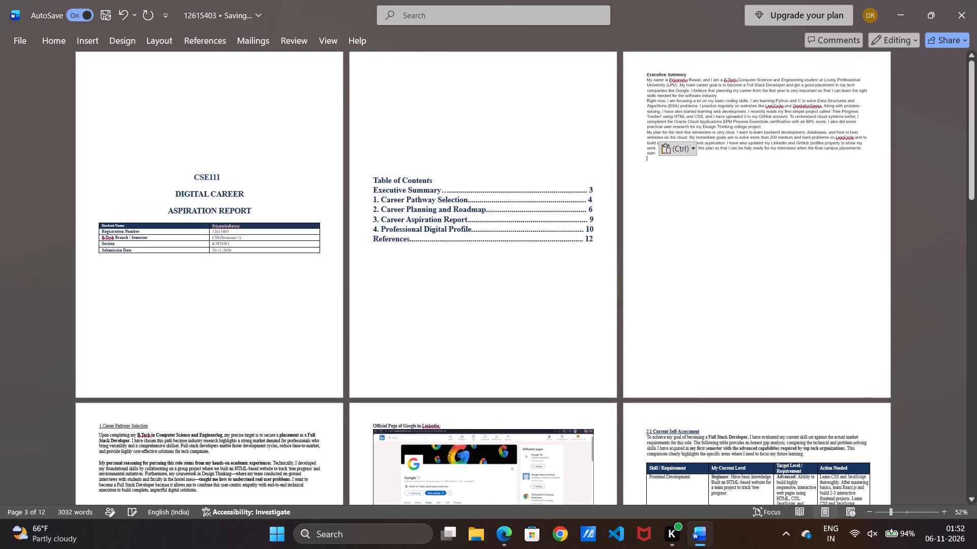
pyautogui.keyDown('ctrl'); pyautogui.scroll(6, 723, 192); pyautogui.keyUp('ctrl')
pyautogui.scroll(3, 723, 192)
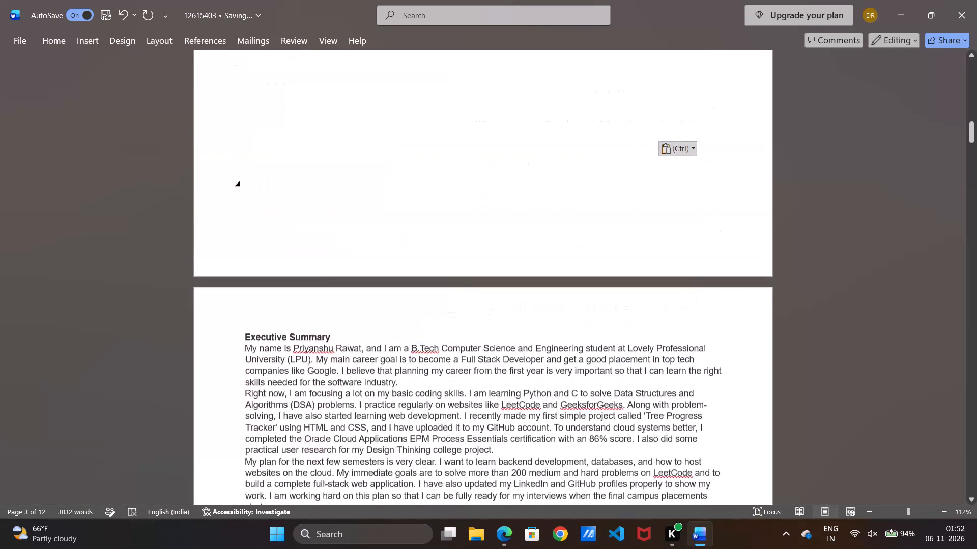
pyautogui.scroll(-2, 723, 192)
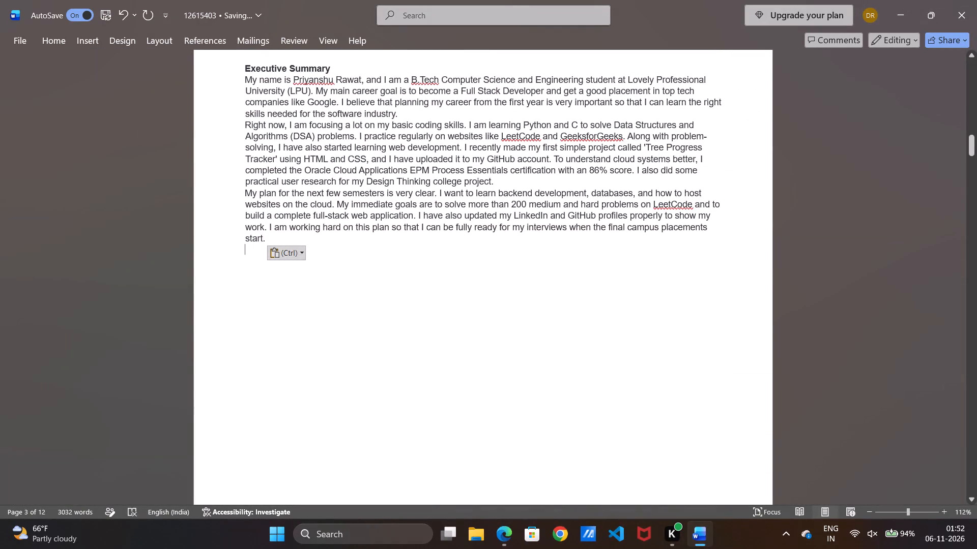
pyautogui.moveTo(245, 68); pyautogui.dragTo(333, 223)
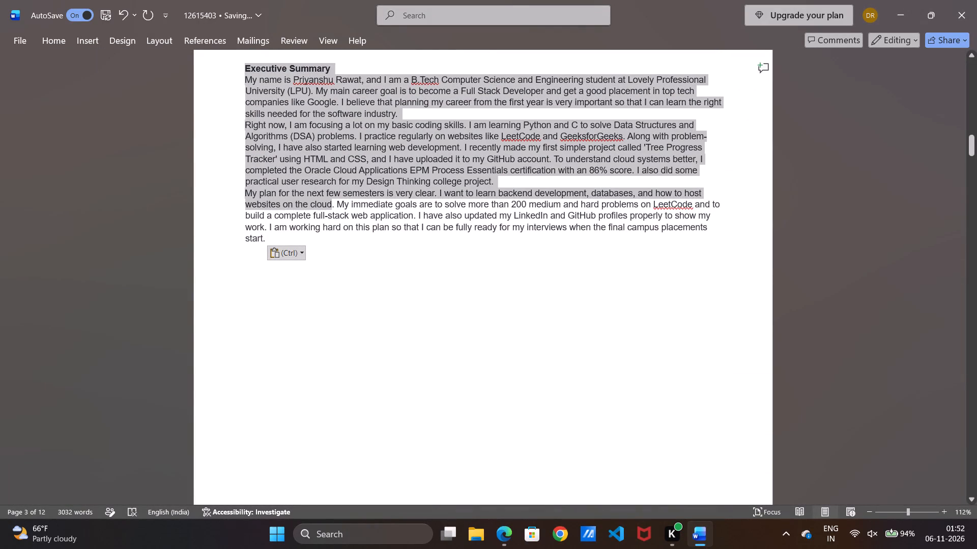
pyautogui.moveTo(333, 223); pyautogui.dragTo(364, 270)
pyautogui.click(410, 229)
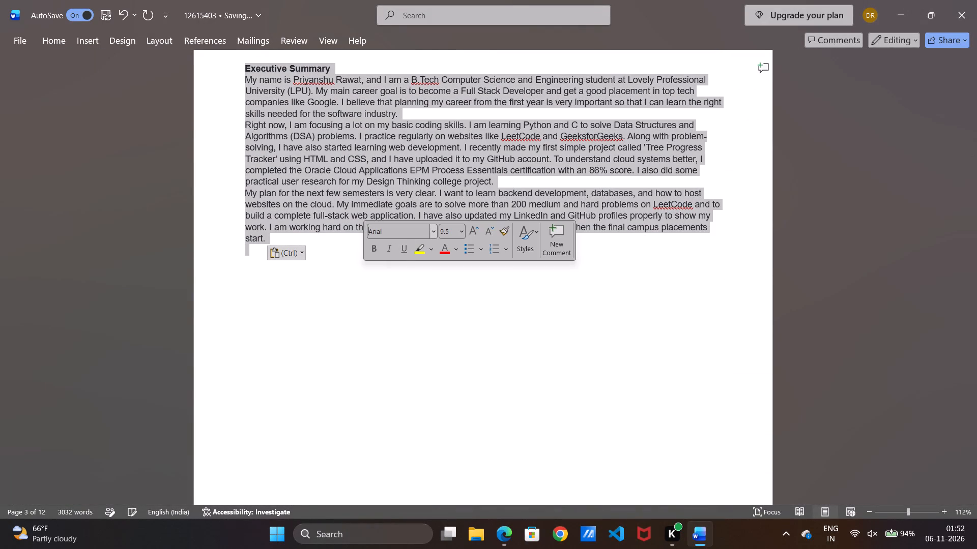
pyautogui.press('BackSpace')
pyautogui.press('t')
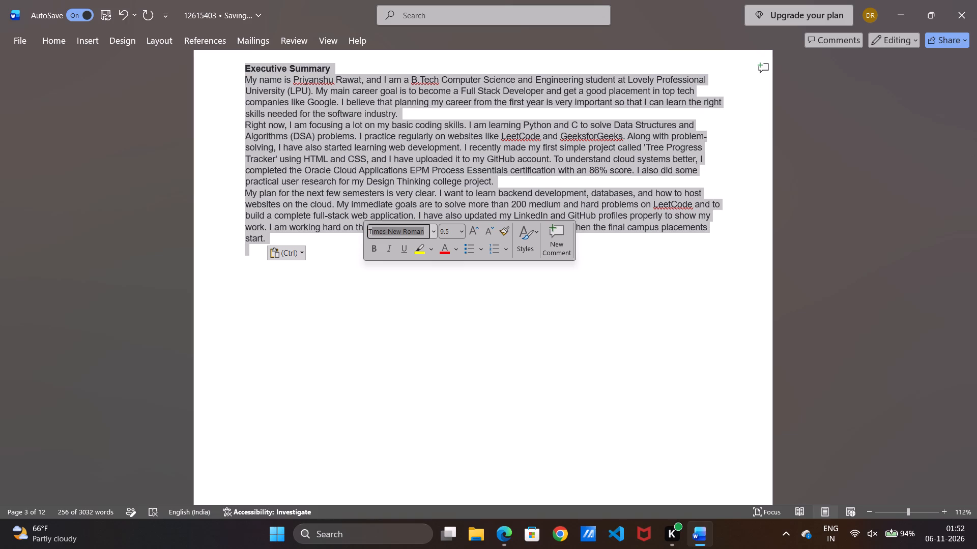
pyautogui.press('Return')
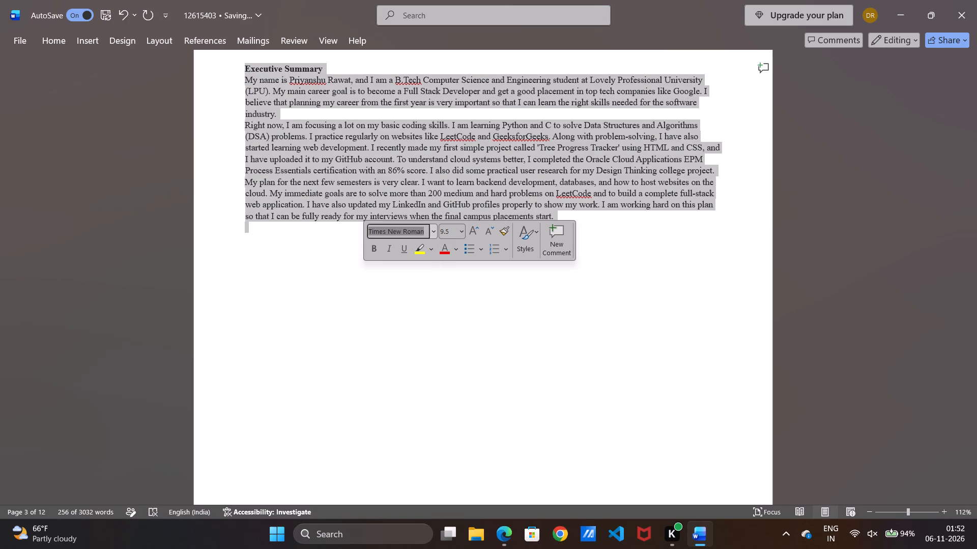
pyautogui.click(449, 230)
pyautogui.write('10')
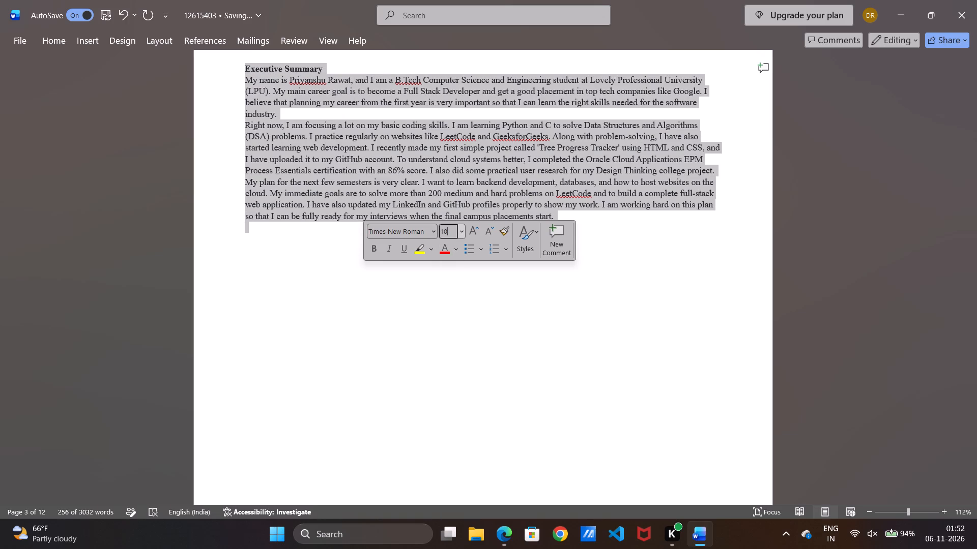
pyautogui.press('Return')
pyautogui.click(336, 128)
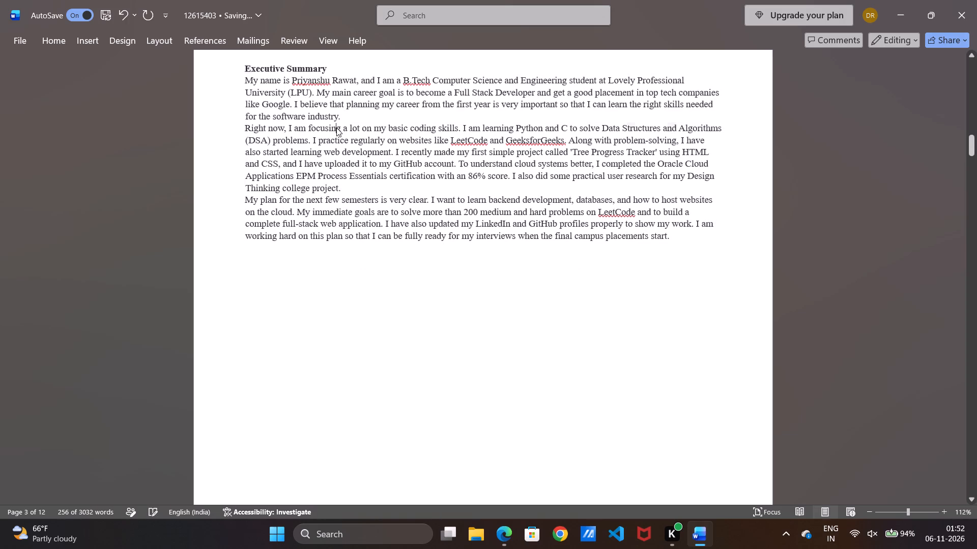
# Underline the Executive Summary heading.
pyautogui.moveTo(245, 68); pyautogui.dragTo(352, 55)
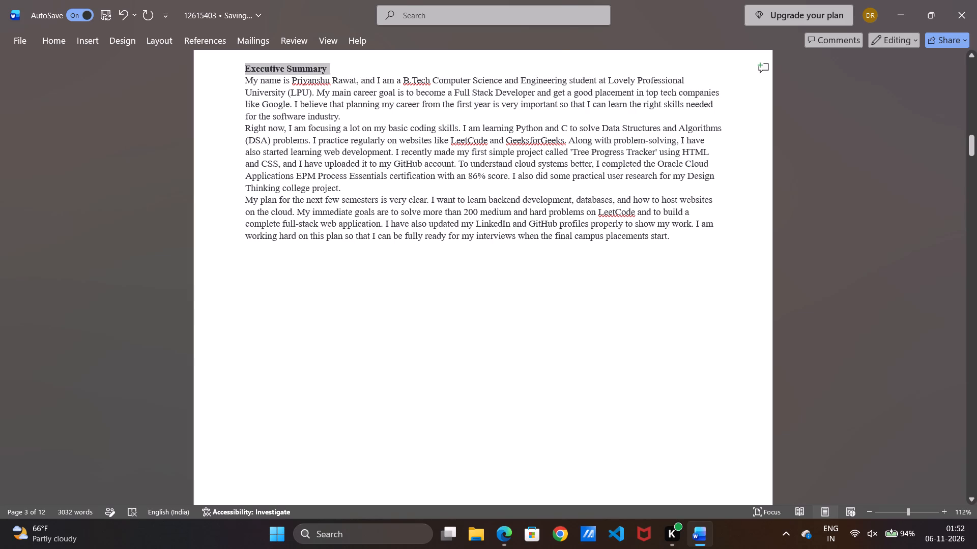
pyautogui.moveTo(352, 55); pyautogui.dragTo(353, 54)
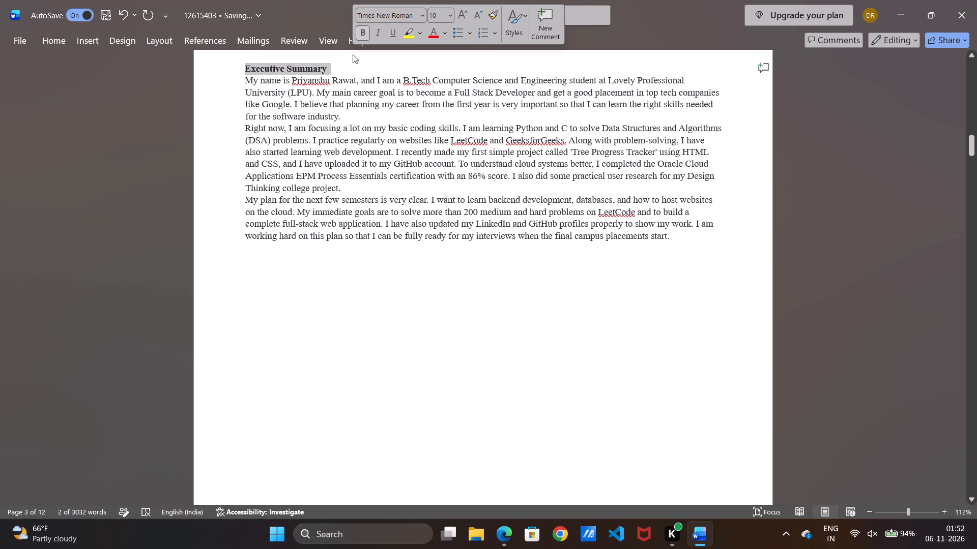
pyautogui.click(315, 69)
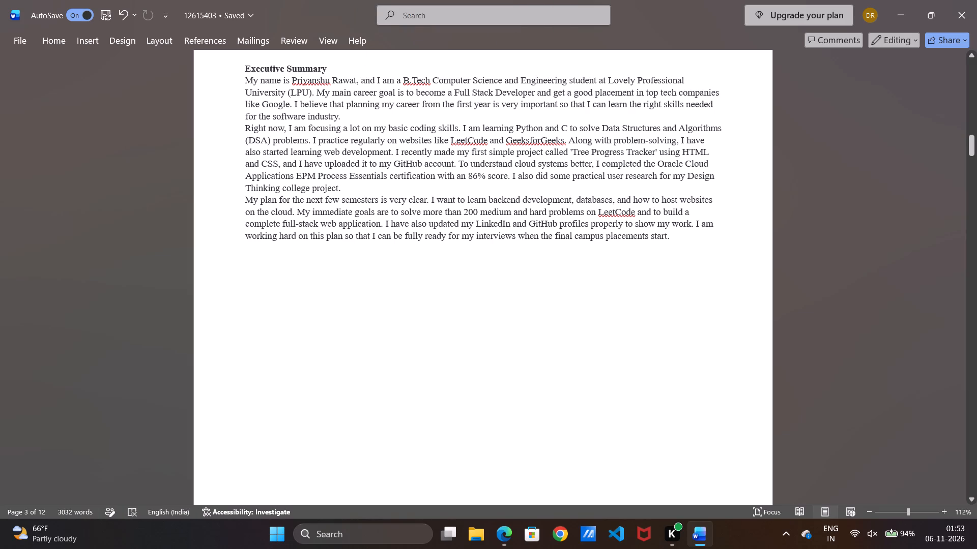
pyautogui.moveTo(324, 68); pyautogui.dragTo(250, 66)
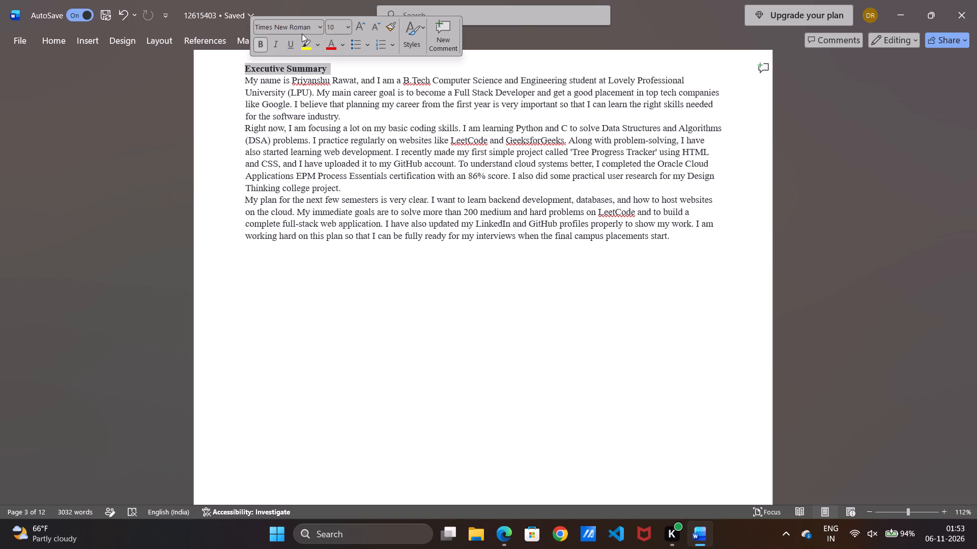
pyautogui.click(291, 41)
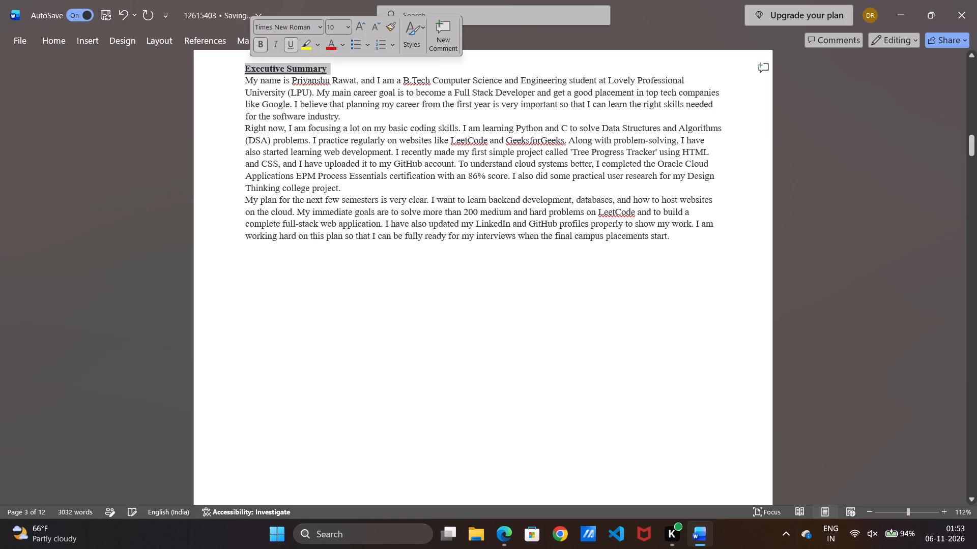
pyautogui.click(339, 216)
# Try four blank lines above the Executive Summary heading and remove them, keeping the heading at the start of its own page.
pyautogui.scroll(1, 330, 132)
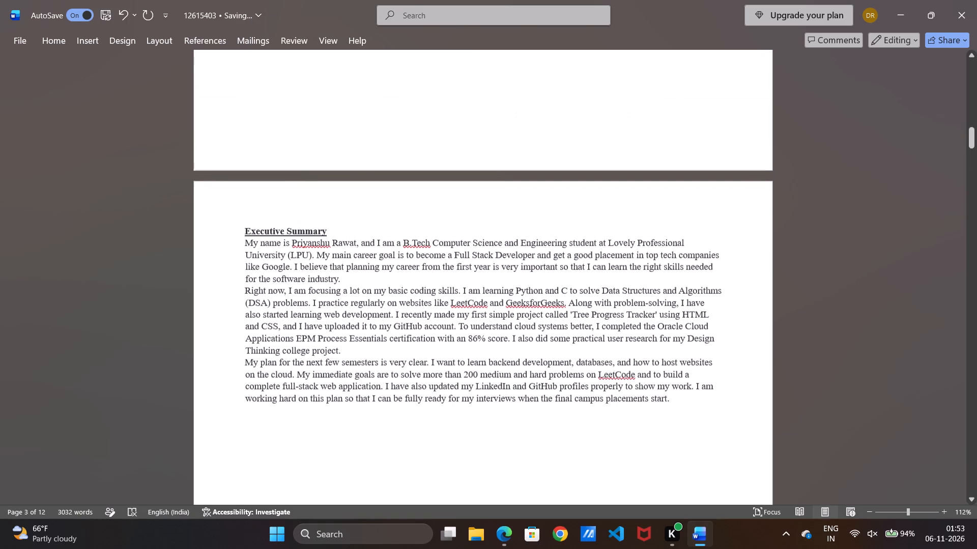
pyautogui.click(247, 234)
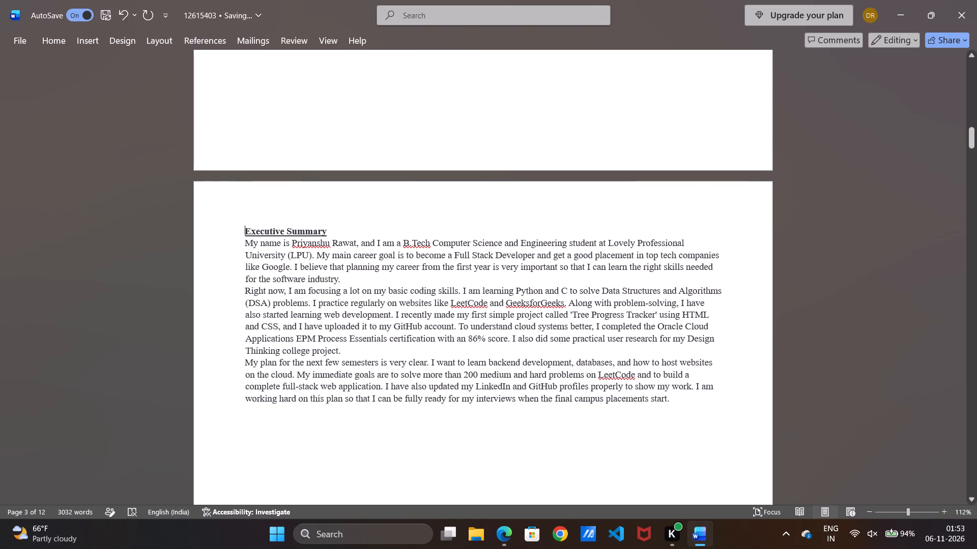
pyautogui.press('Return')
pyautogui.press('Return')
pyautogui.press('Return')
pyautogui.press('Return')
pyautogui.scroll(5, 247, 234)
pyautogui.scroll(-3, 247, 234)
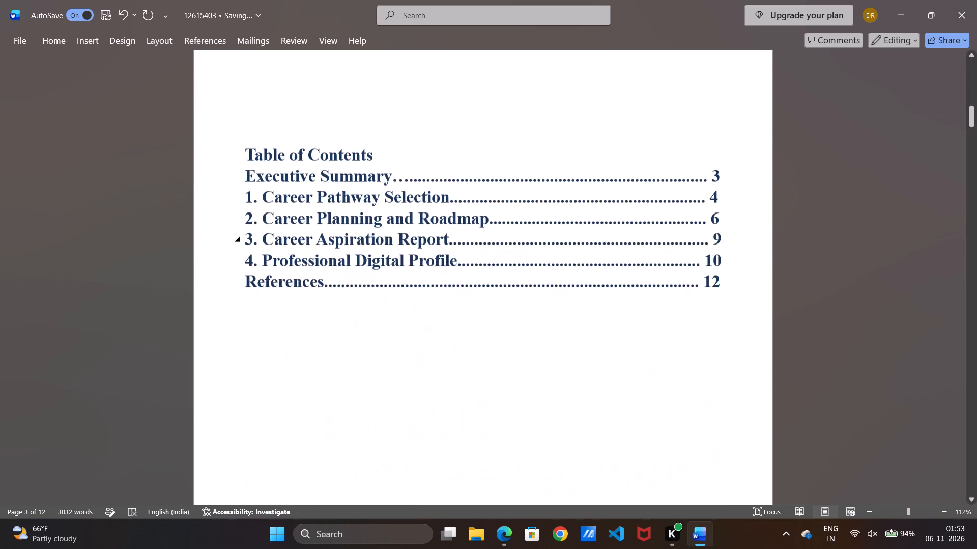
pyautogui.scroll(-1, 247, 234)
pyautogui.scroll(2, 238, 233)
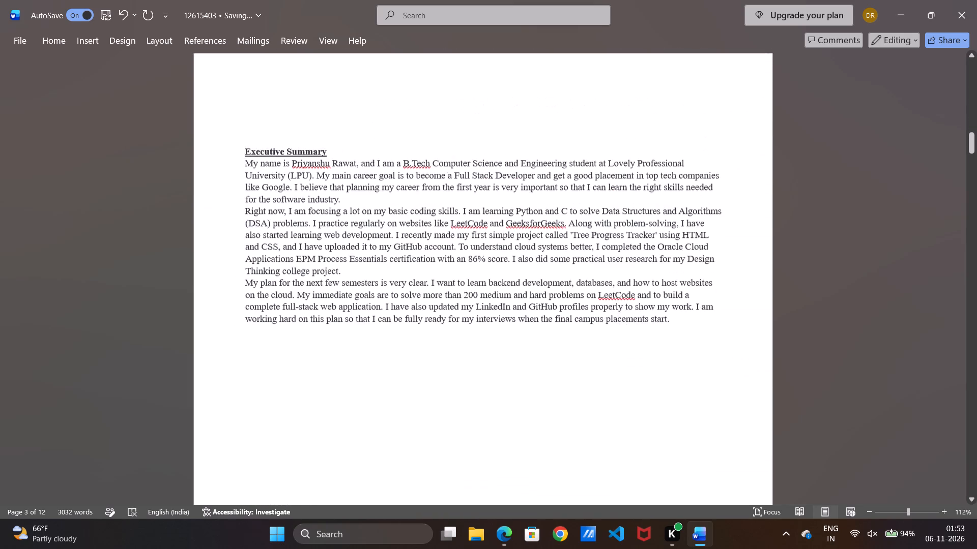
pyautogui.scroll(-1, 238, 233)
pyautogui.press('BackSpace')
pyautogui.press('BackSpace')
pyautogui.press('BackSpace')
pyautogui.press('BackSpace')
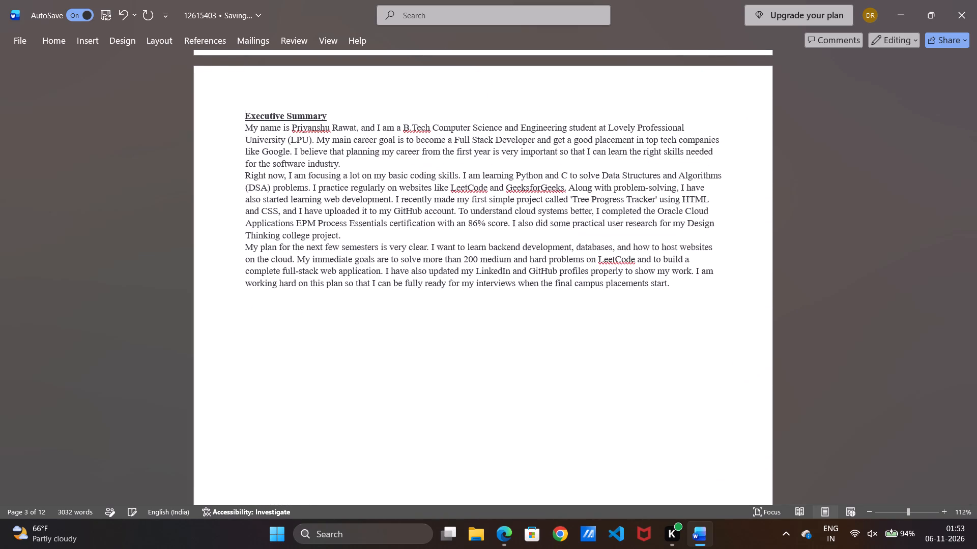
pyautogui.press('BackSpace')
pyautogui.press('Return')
# Add a blank line between the Executive Summary heading and its first paragraph.
pyautogui.scroll(3, 238, 229)
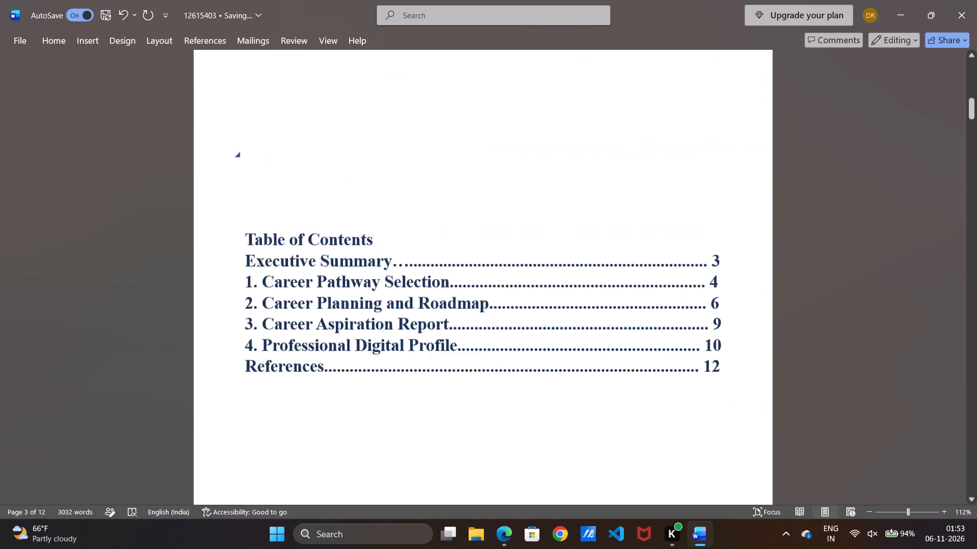
pyautogui.scroll(-5, 238, 229)
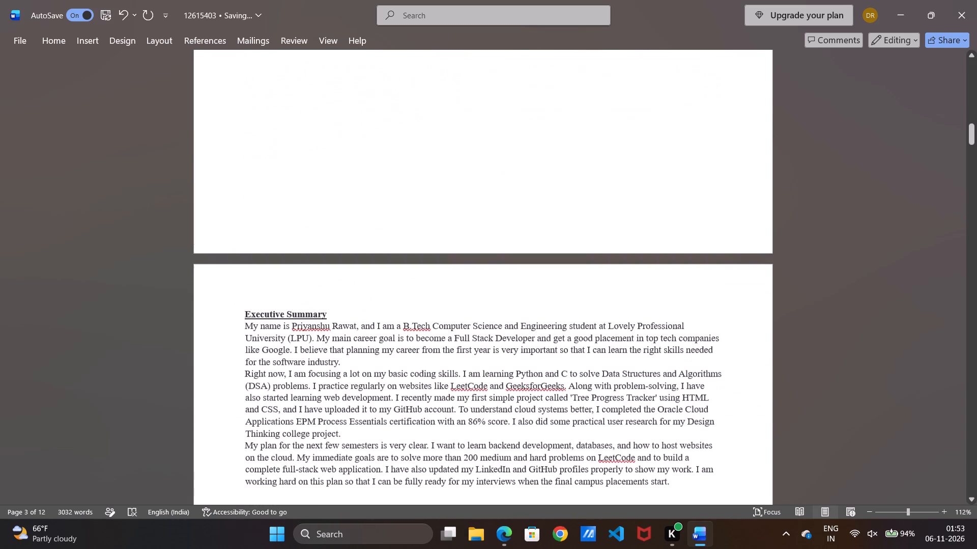
pyautogui.press('Down')
pyautogui.press('Return')
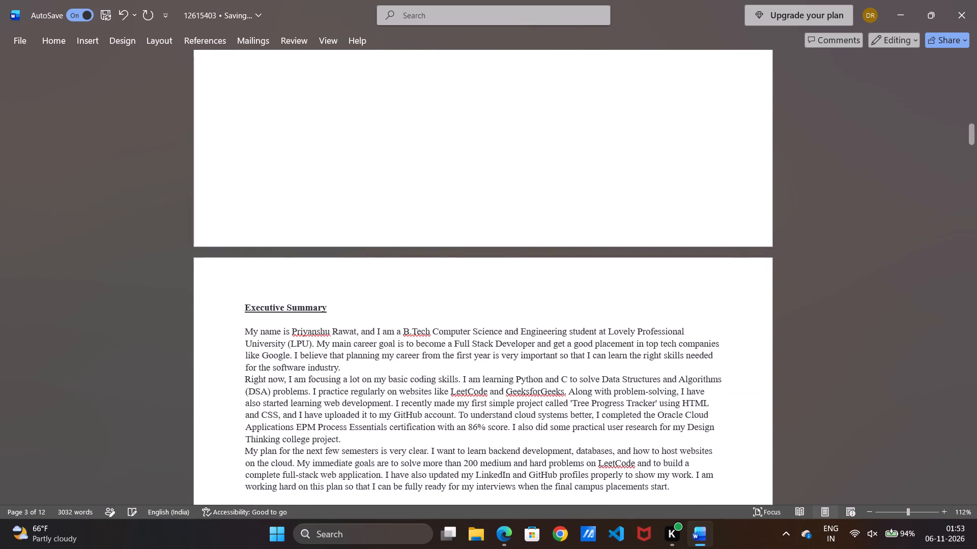
# Check the page layout from the Table of Contents through the Executive Summary to the Career Pathway Selection page.
pyautogui.scroll(-8, 272, 223)
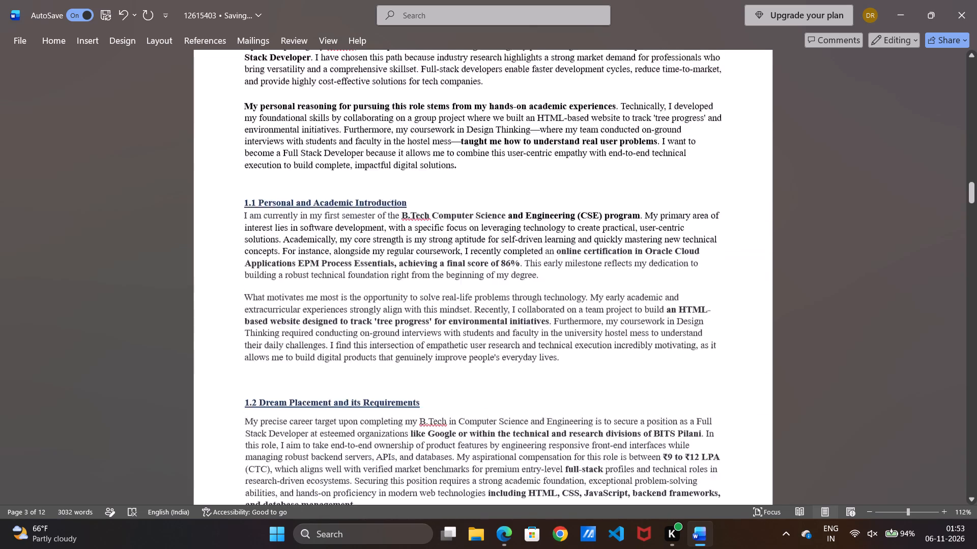
pyautogui.scroll(1, 272, 223)
pyautogui.scroll(-3, 272, 223)
pyautogui.scroll(1, 272, 223)
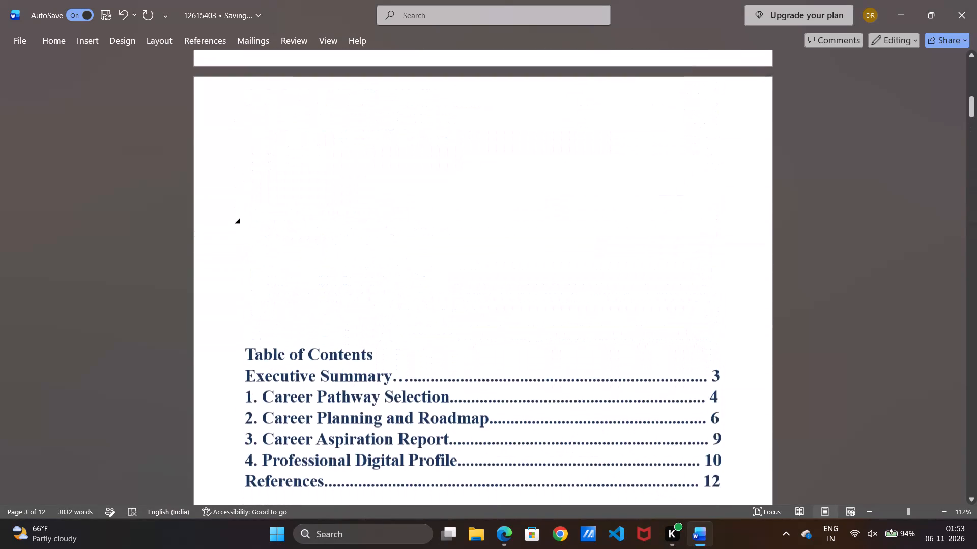
pyautogui.scroll(-5, 272, 223)
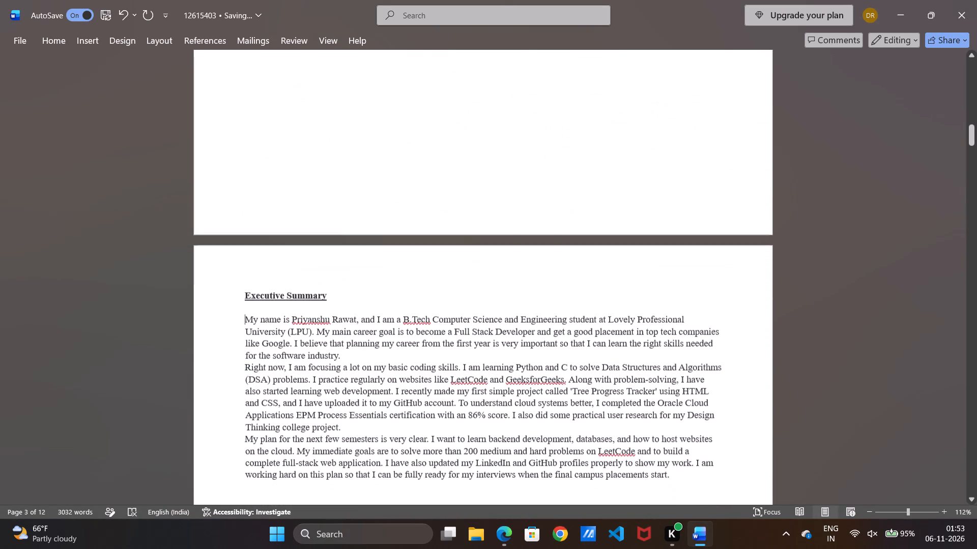
pyautogui.scroll(-6, 272, 223)
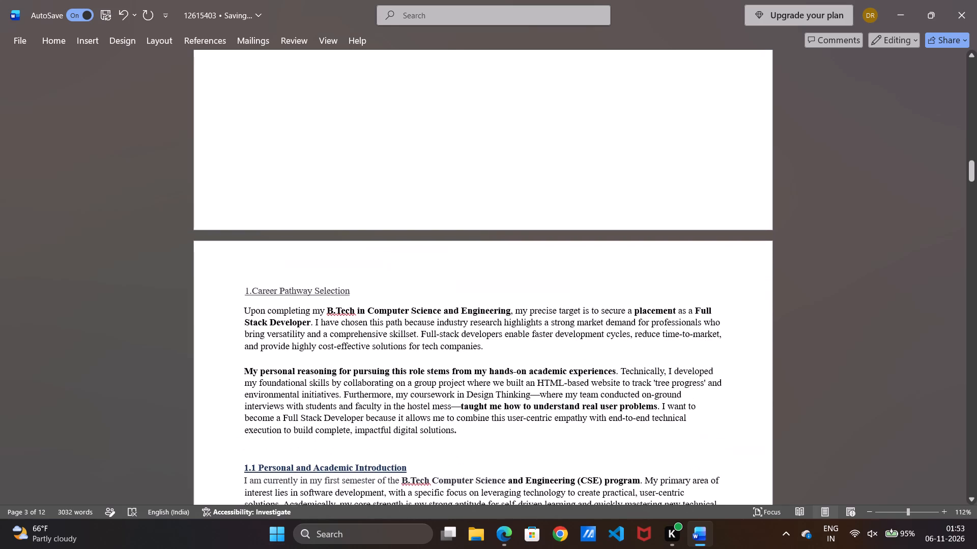
# Make the "1.Career Pathway Selection" heading bold.
pyautogui.scroll(-1, 272, 223)
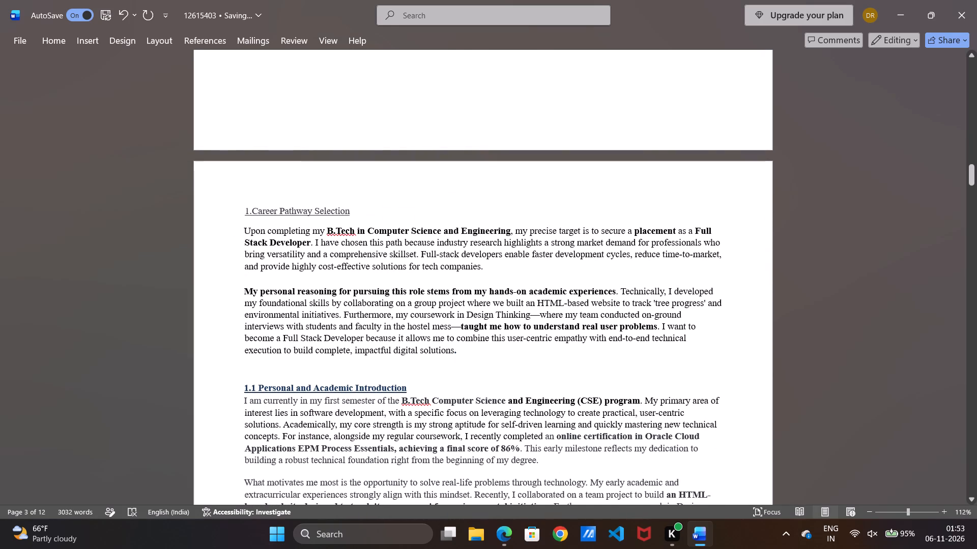
pyautogui.doubleClick(340, 211)
pyautogui.moveTo(340, 211); pyautogui.dragTo(333, 211)
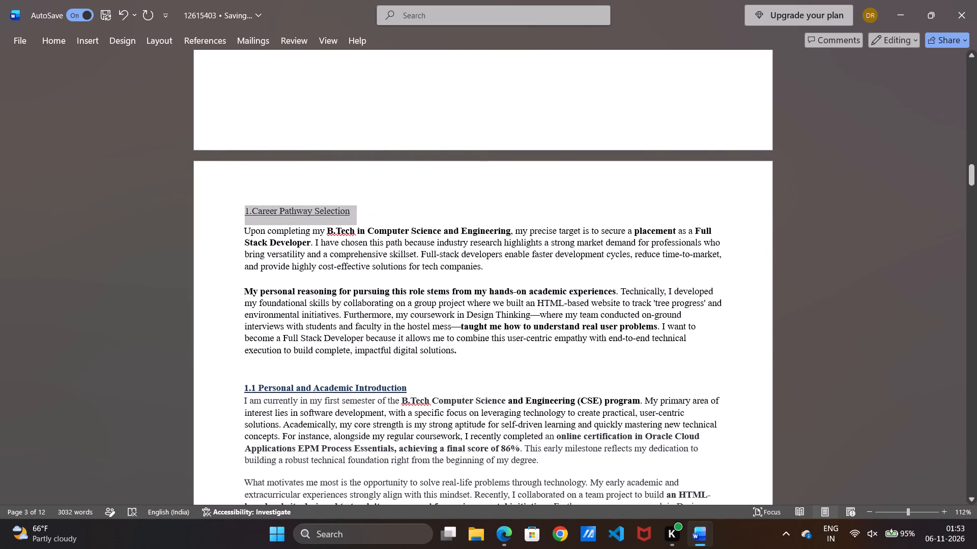
pyautogui.moveTo(333, 211); pyautogui.dragTo(267, 208)
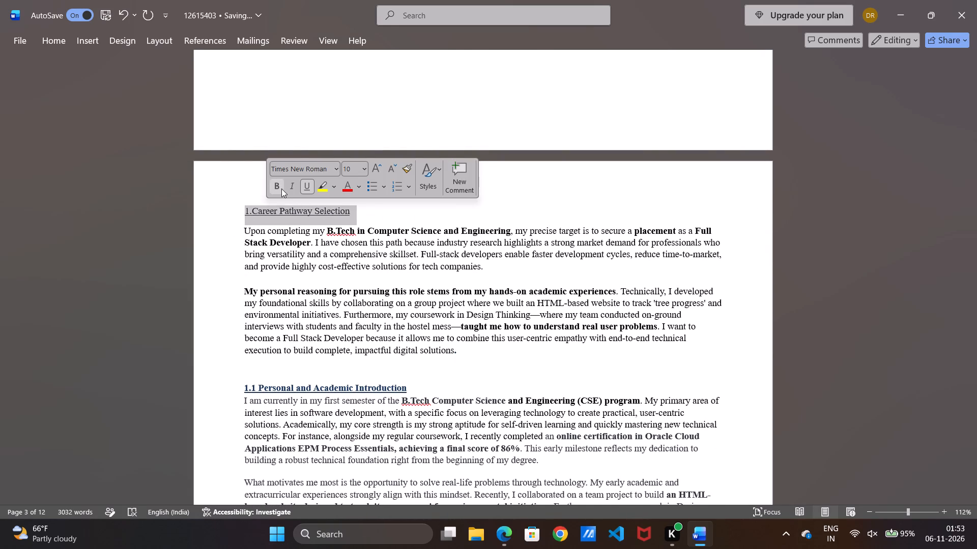
pyautogui.click(281, 189)
# Insert a blank line between the "1.1 Personal and Academic Introduction" heading and its first paragraph.
pyautogui.scroll(-2, 360, 277)
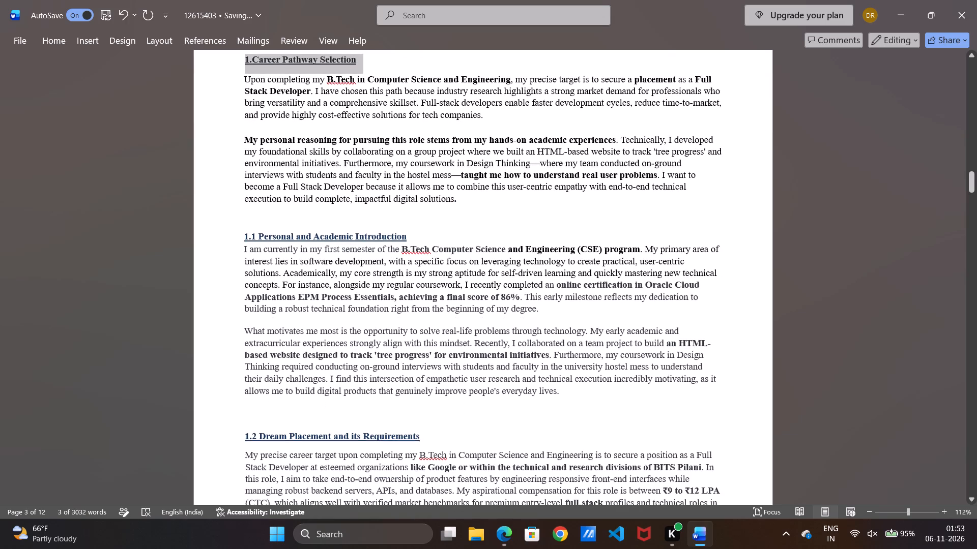
pyautogui.scroll(-1, 298, 244)
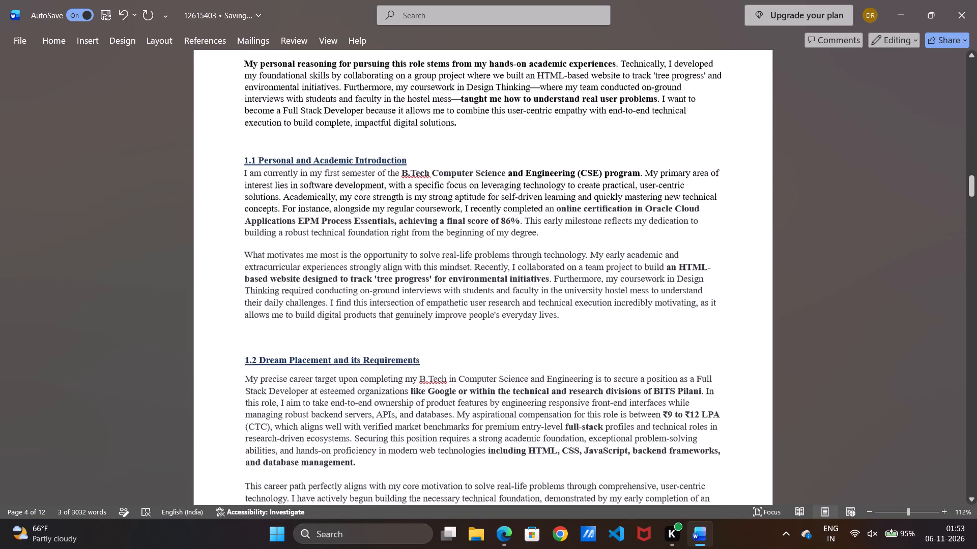
pyautogui.click(241, 174)
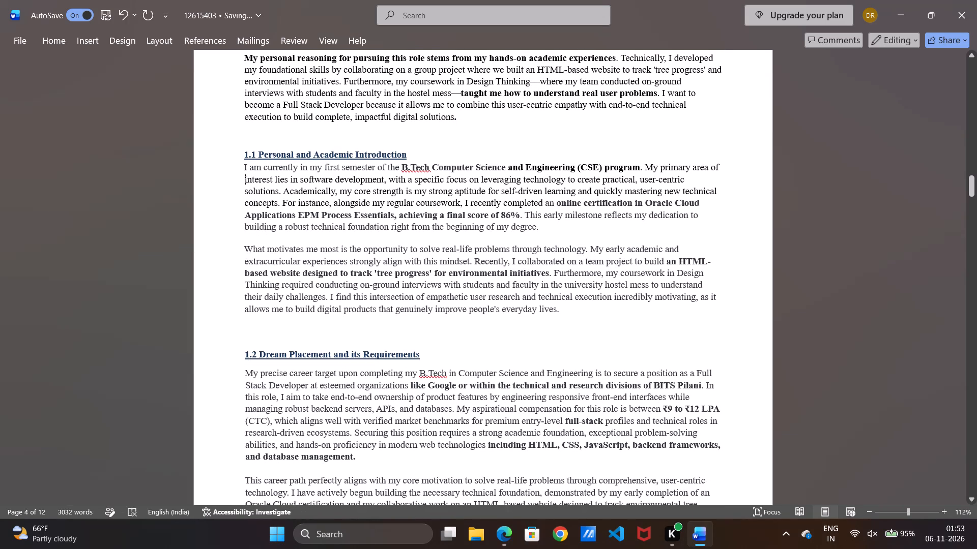
pyautogui.press('Up')
pyautogui.press('Left')
pyautogui.press('Right')
pyautogui.press('Return')
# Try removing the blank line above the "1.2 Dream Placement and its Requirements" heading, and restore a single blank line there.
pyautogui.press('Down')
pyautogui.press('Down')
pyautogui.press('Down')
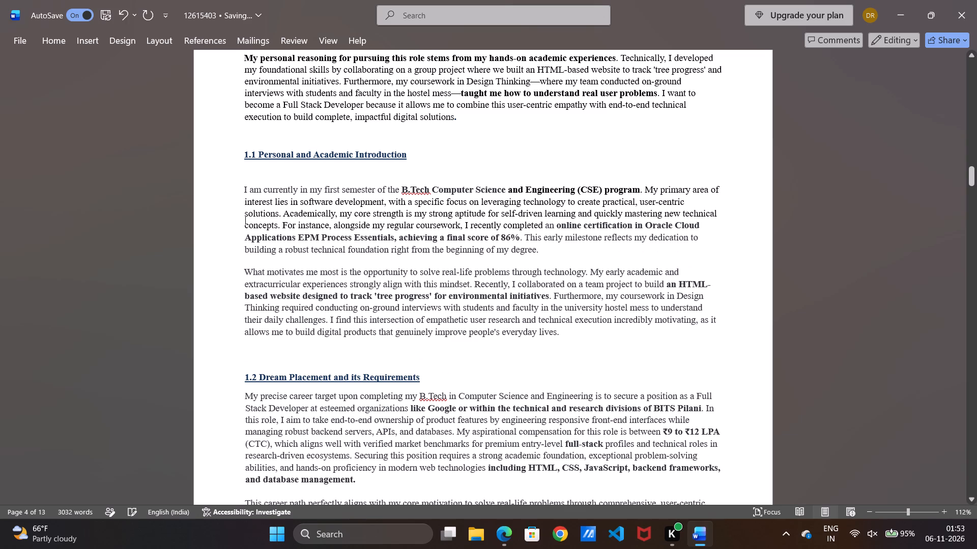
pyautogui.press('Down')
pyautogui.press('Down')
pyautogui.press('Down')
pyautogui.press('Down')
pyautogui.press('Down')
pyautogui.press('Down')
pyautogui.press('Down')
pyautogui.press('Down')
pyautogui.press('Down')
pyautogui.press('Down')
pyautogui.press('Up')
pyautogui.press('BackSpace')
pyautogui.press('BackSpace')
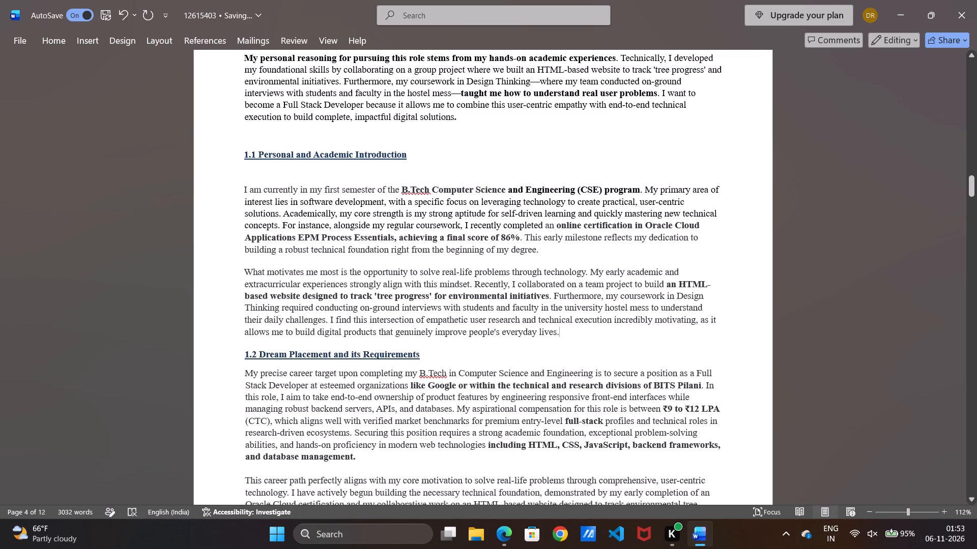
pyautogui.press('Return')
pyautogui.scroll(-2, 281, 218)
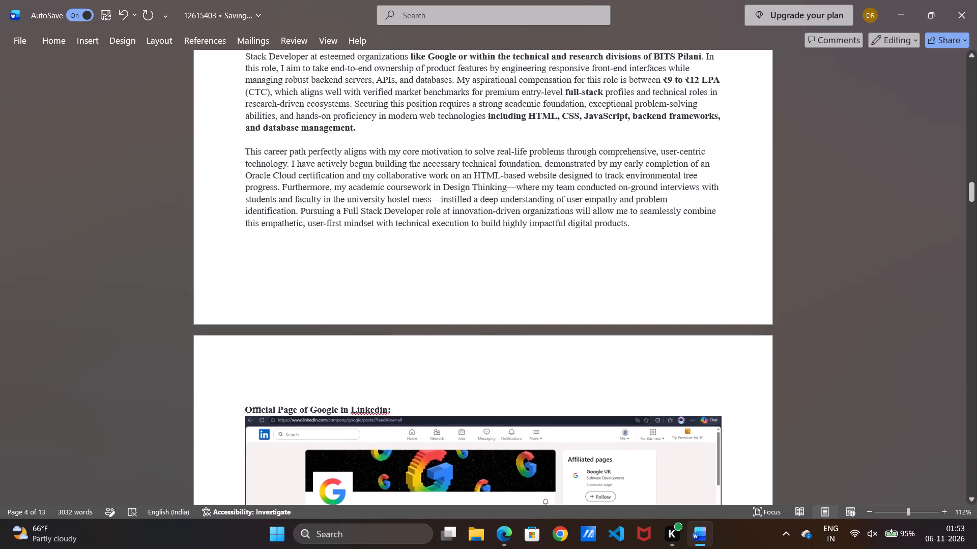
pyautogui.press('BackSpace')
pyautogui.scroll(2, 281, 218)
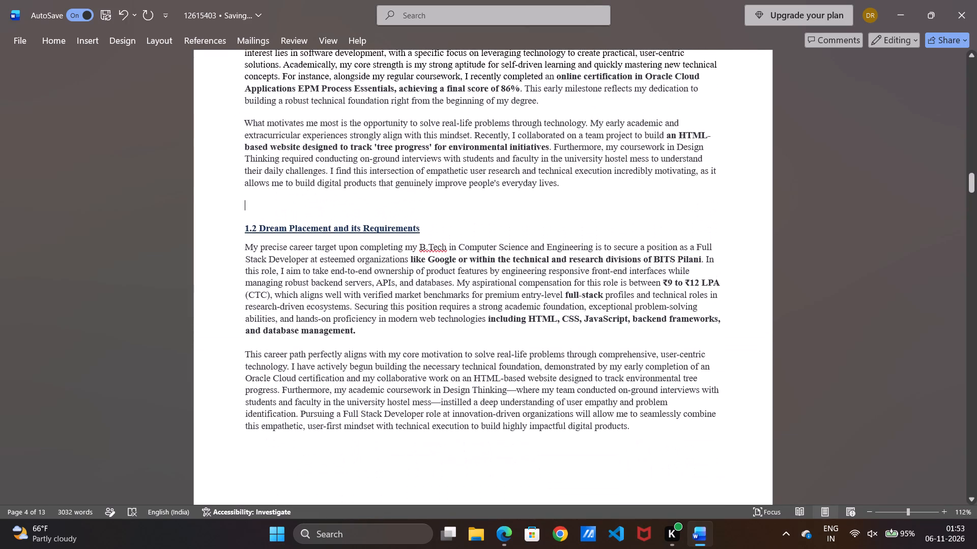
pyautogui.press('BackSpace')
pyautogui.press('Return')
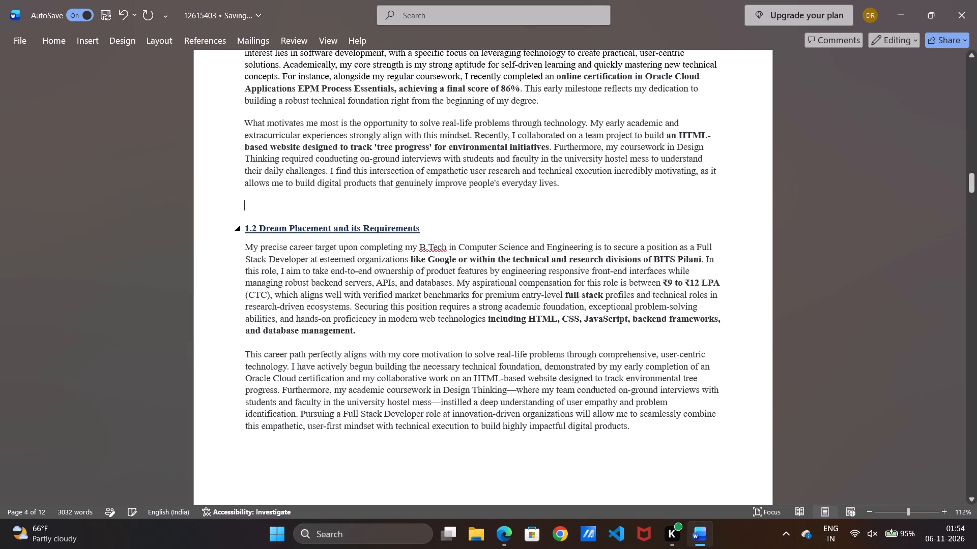
# Check the page layout from the Dream Placement section through the screenshots, tables and profile links to the References.
pyautogui.scroll(-4, 292, 231)
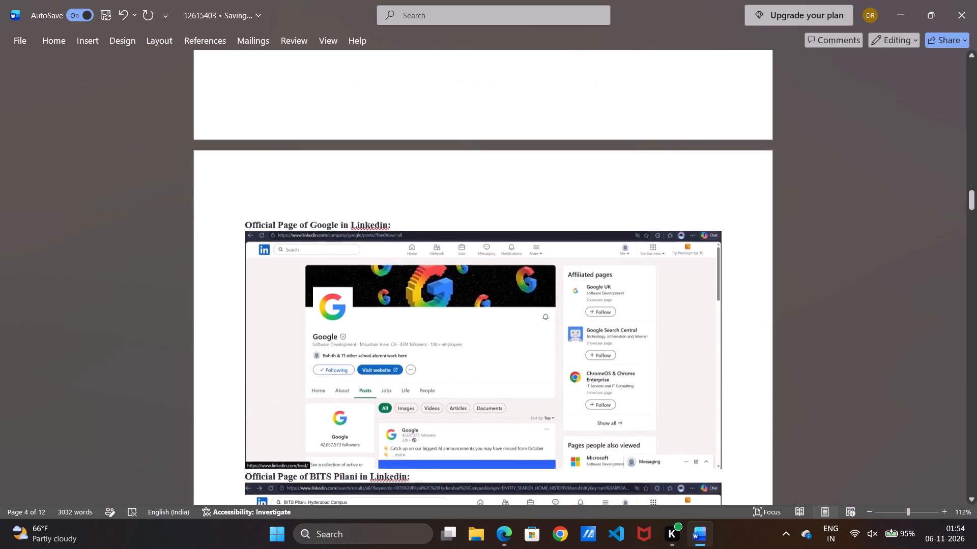
pyautogui.scroll(-2, 292, 231)
pyautogui.hscroll(1, 274, 166)
pyautogui.scroll(-2, 274, 166)
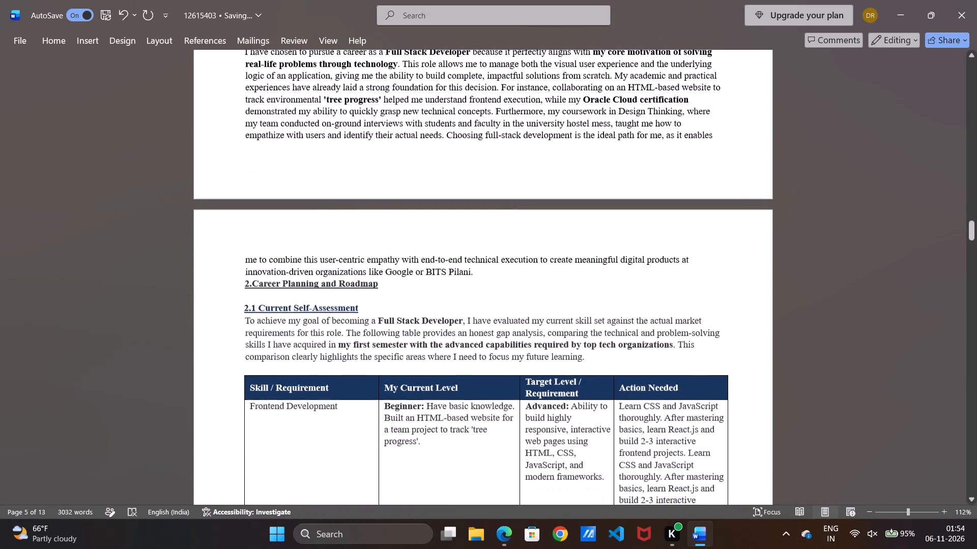
pyautogui.scroll(-3, 274, 166)
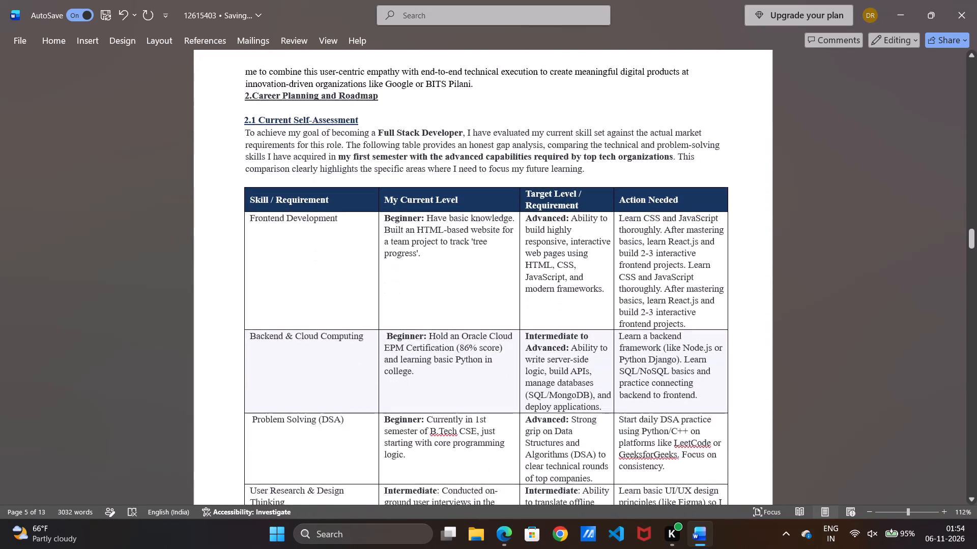
pyautogui.scroll(-7, 274, 166)
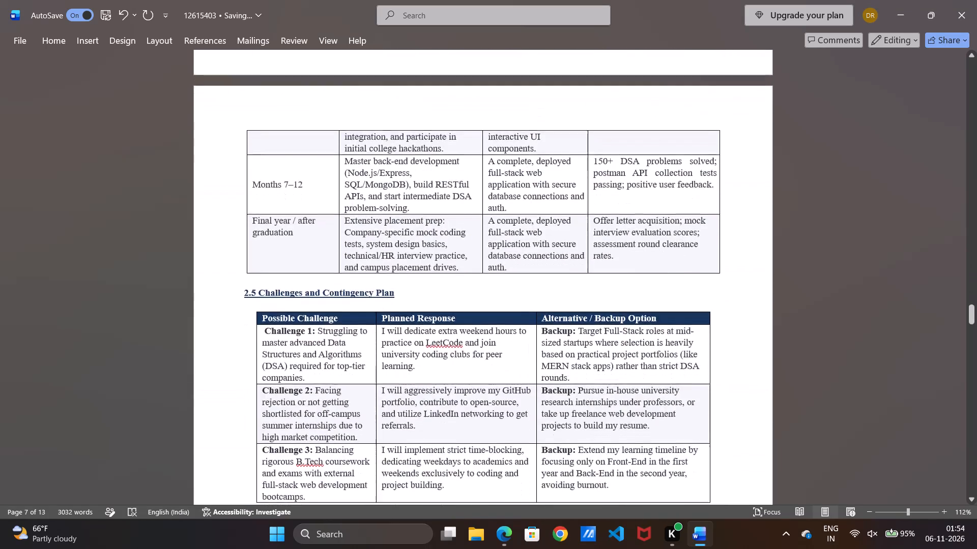
pyautogui.scroll(-7, 274, 166)
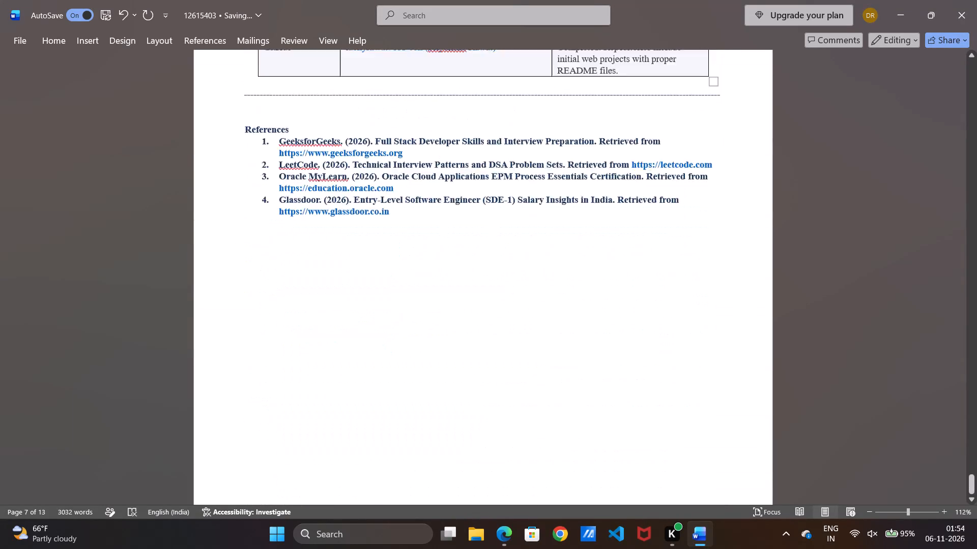
pyautogui.scroll(-2, 274, 166)
pyautogui.scroll(1, 274, 166)
# Open the file options for the report.
pyautogui.click(9, 32)
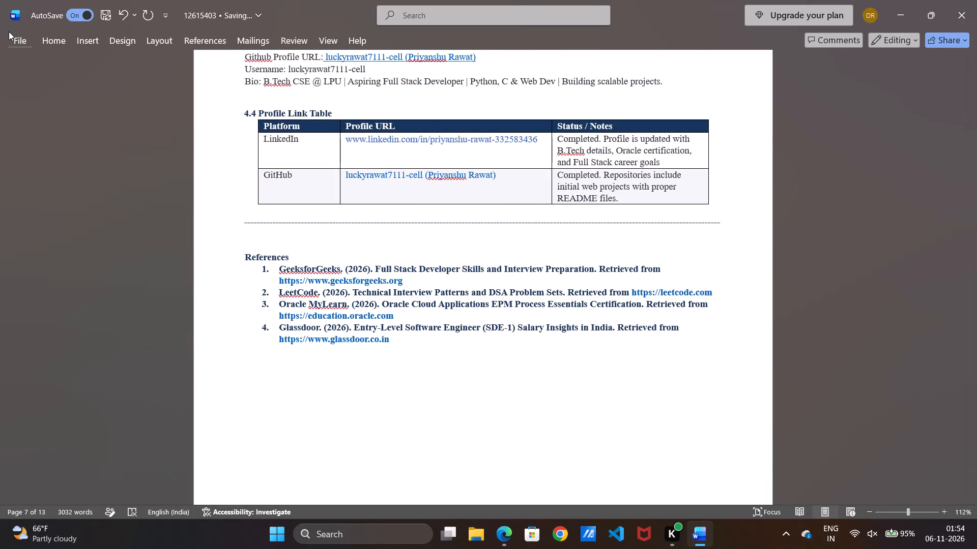
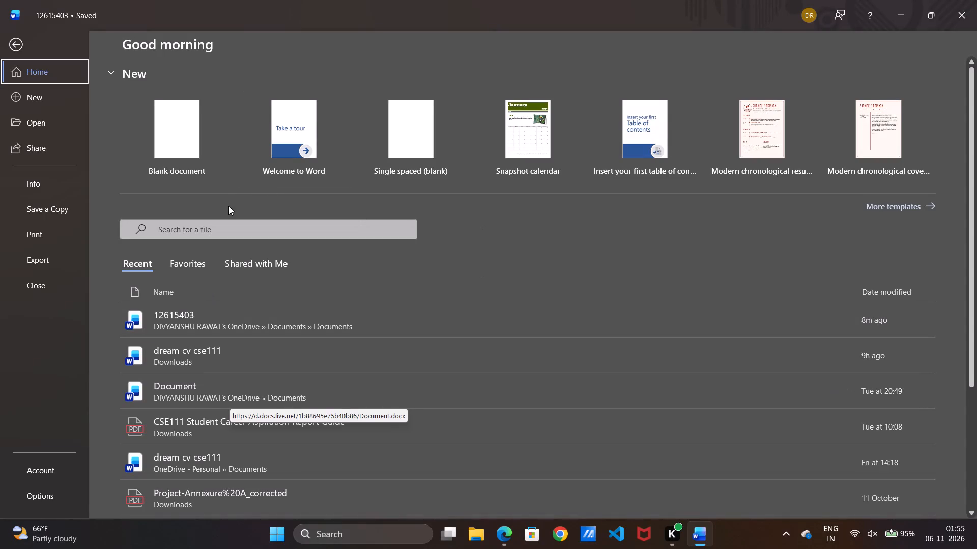
# Return to the report and review the overall layout of its pages, from the cover and Table of Contents to the References.
pyautogui.click(9, 49)
pyautogui.keyDown('ctrl'); pyautogui.scroll(-5, 299, 244); pyautogui.keyUp('ctrl')
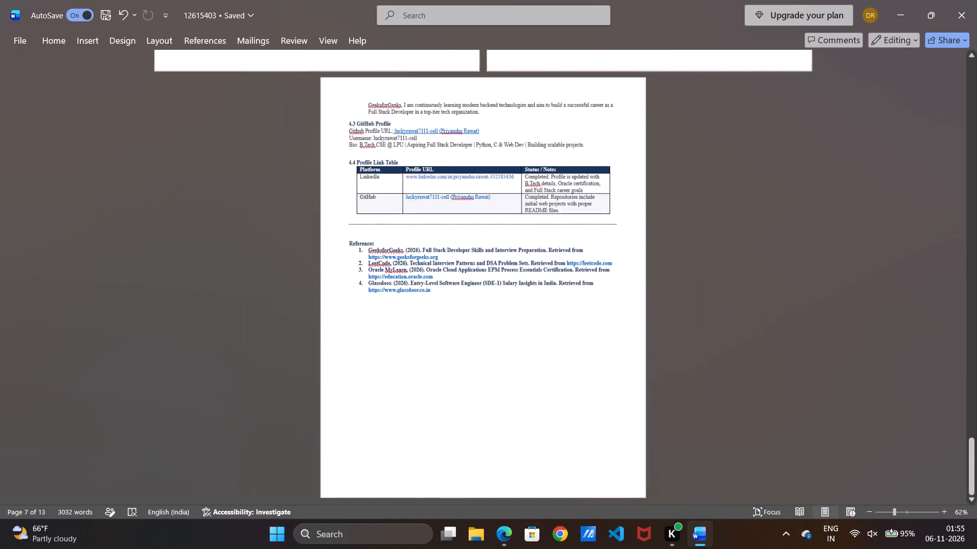
pyautogui.scroll(6, 299, 244)
pyautogui.scroll(20, 299, 244)
pyautogui.scroll(6, 299, 244)
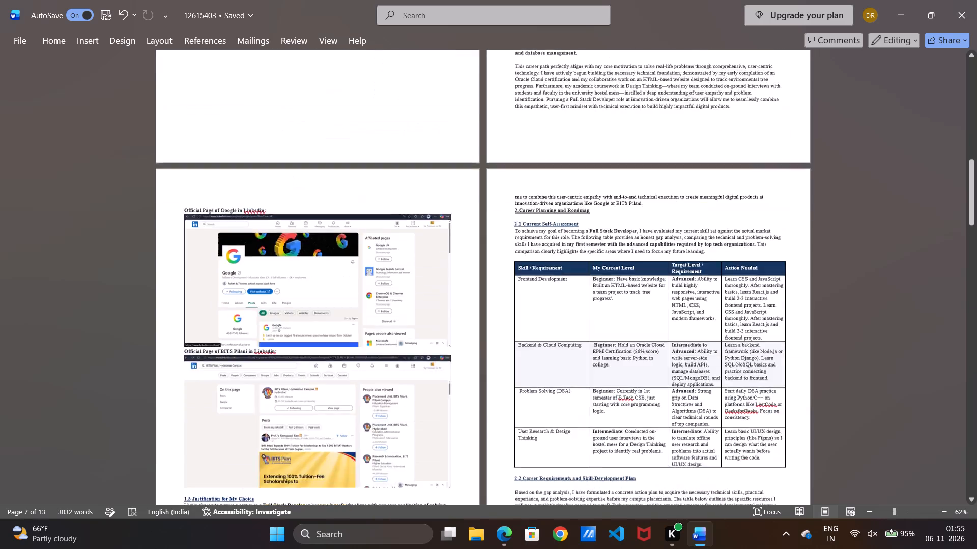
pyautogui.keyDown('ctrl'); pyautogui.scroll(-3, 299, 244); pyautogui.keyUp('ctrl')
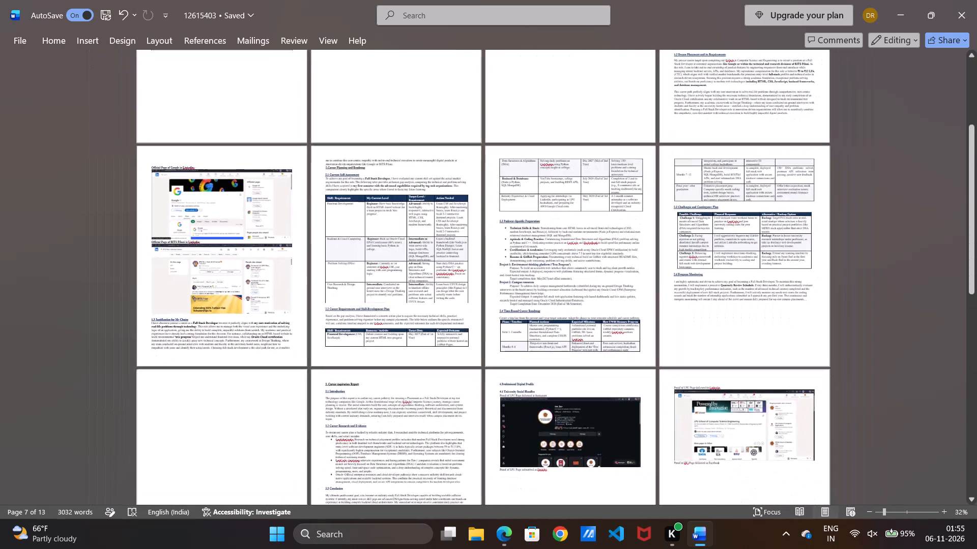
pyautogui.keyDown('ctrl'); pyautogui.scroll(1, 299, 244); pyautogui.keyUp('ctrl')
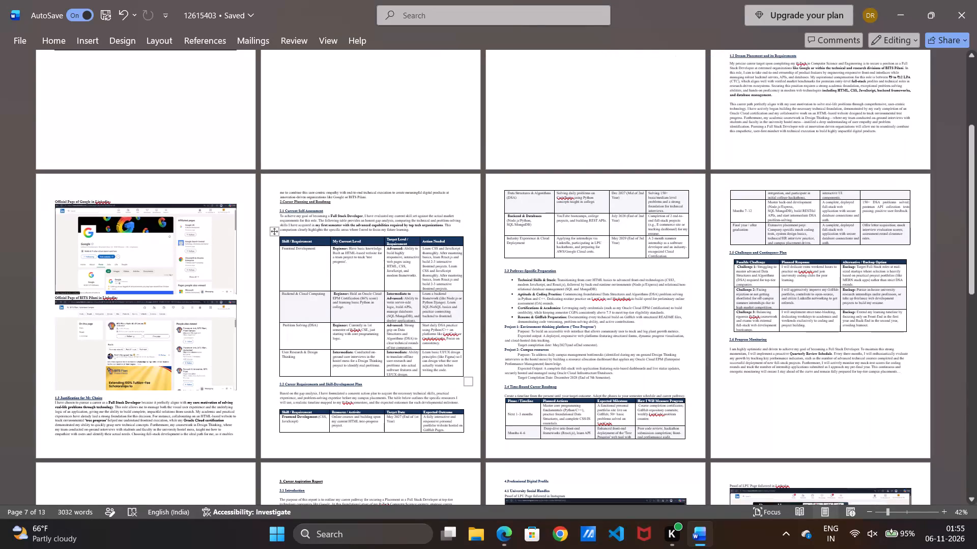
pyautogui.scroll(2, 299, 244)
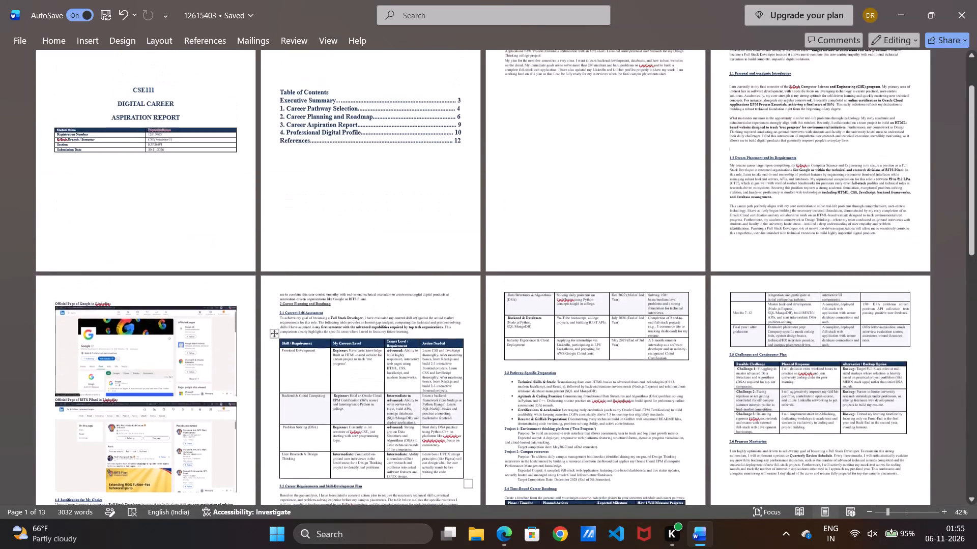
pyautogui.scroll(2, 299, 244)
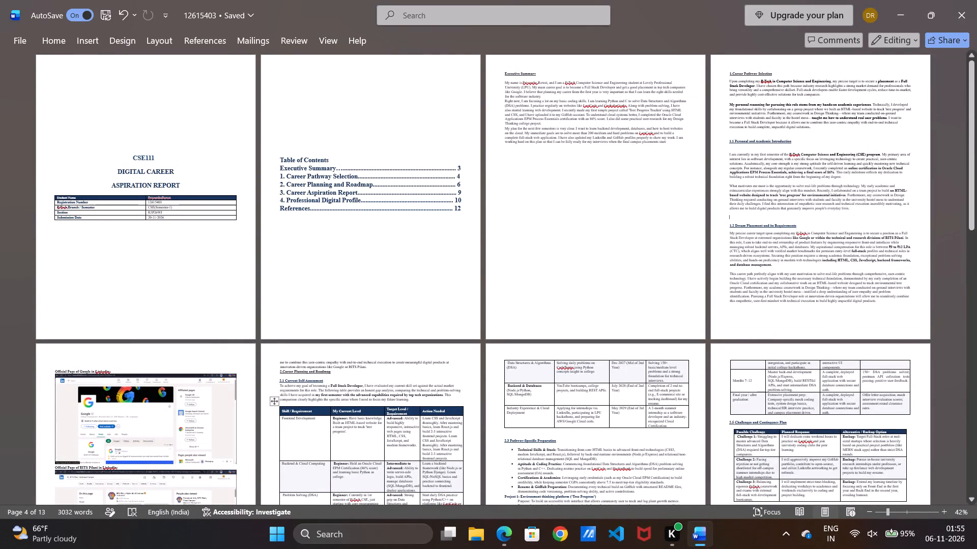
pyautogui.scroll(-6, 299, 244)
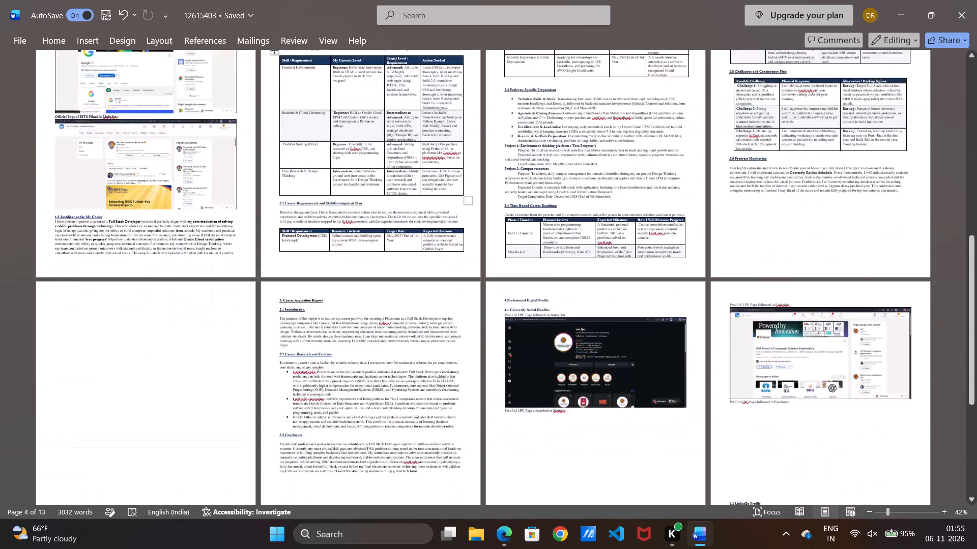
pyautogui.scroll(-6, 299, 244)
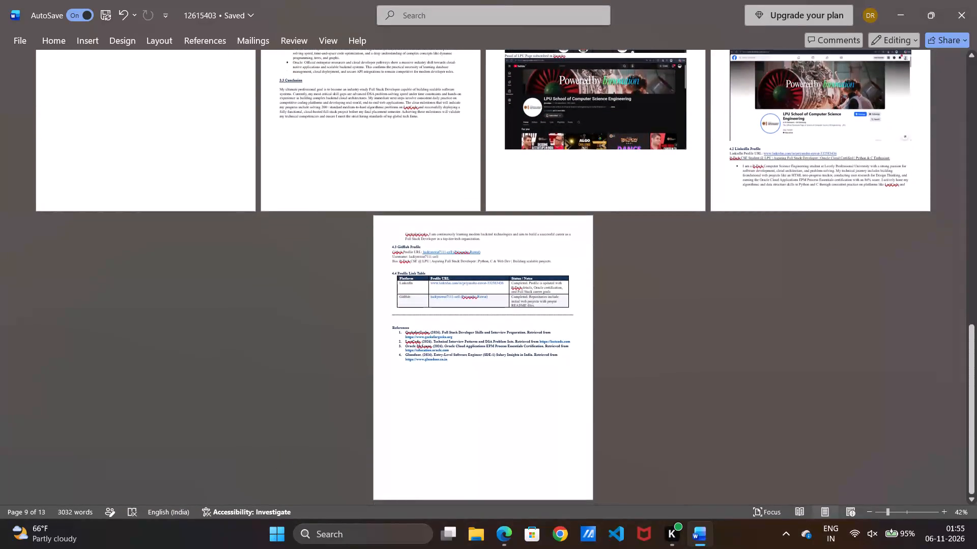
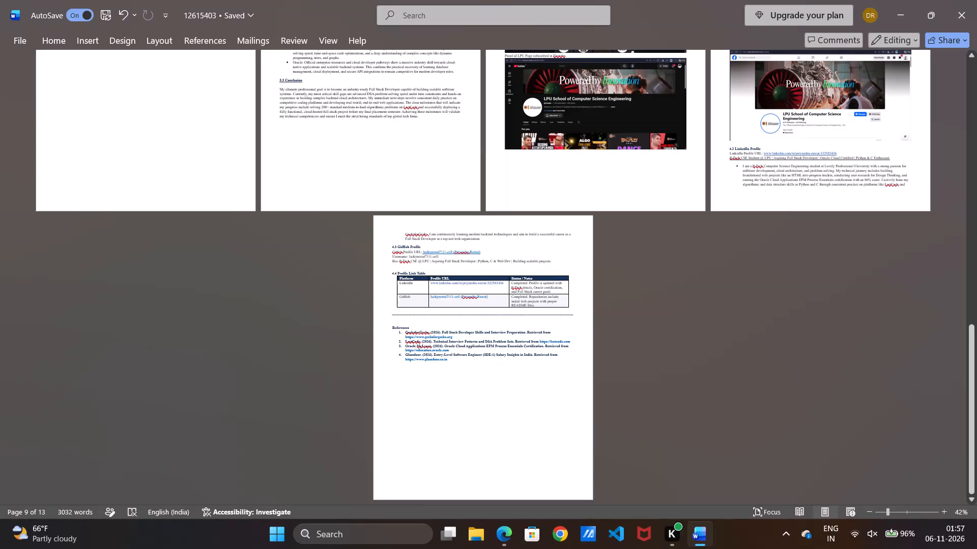
# Review the report's pages from the career planning section through the References for layout problems.
pyautogui.scroll(-3, 422, 273)
pyautogui.scroll(6, 422, 273)
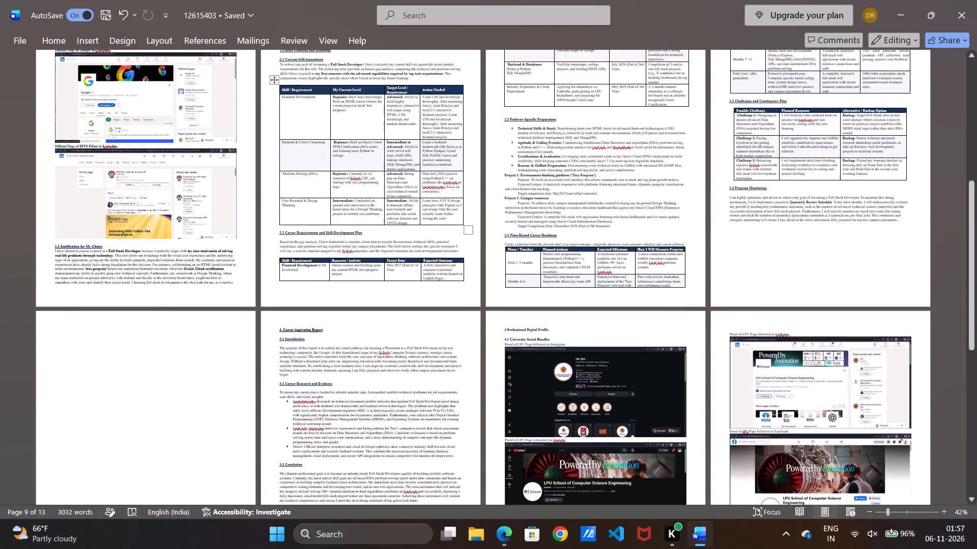
pyautogui.scroll(2, 422, 273)
pyautogui.scroll(-6, 422, 273)
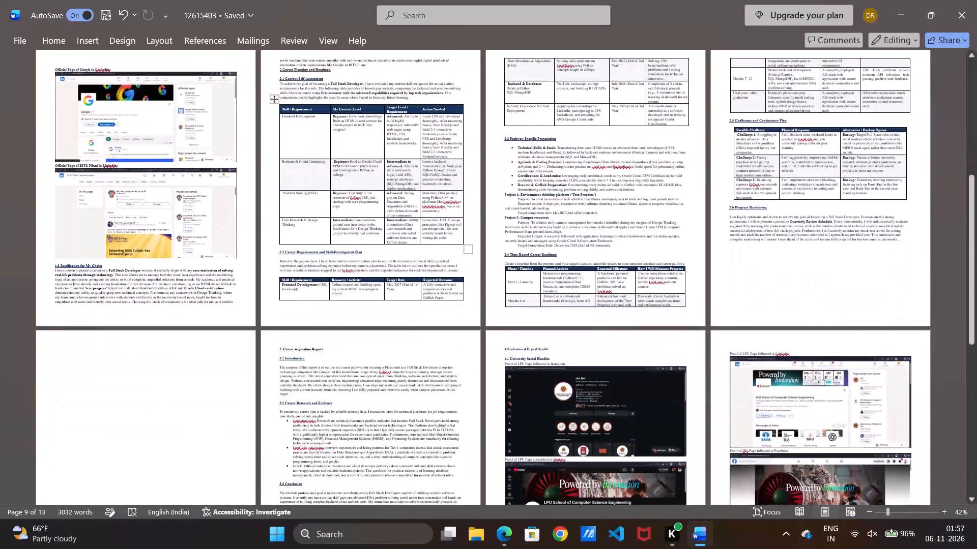
pyautogui.scroll(-2, 422, 273)
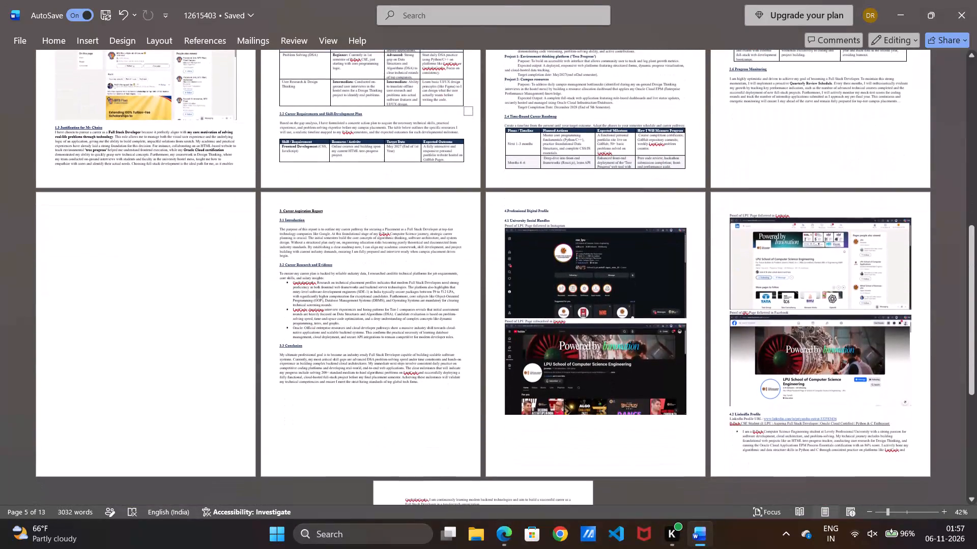
pyautogui.scroll(-1, 223, 270)
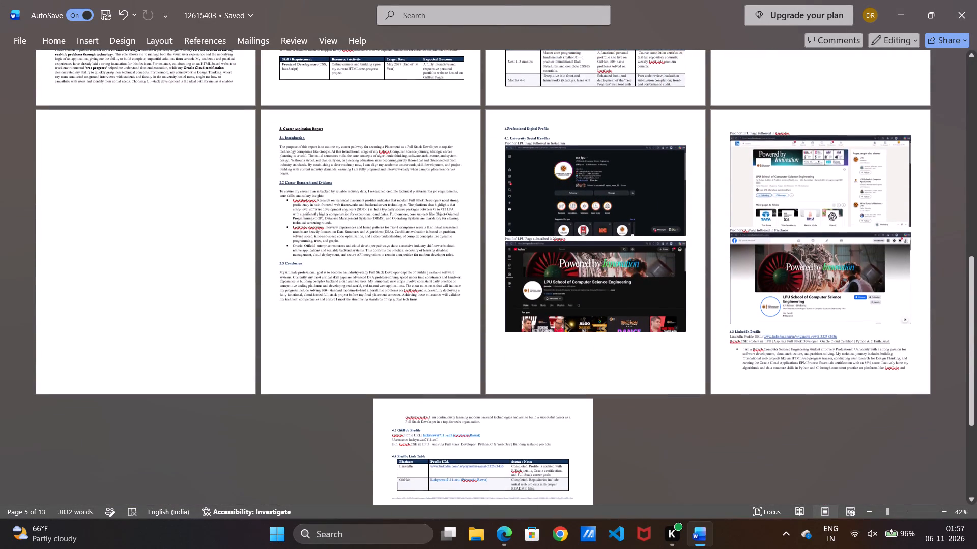
# Delete the blank page before the Career Aspiration Report section.
pyautogui.click(223, 270)
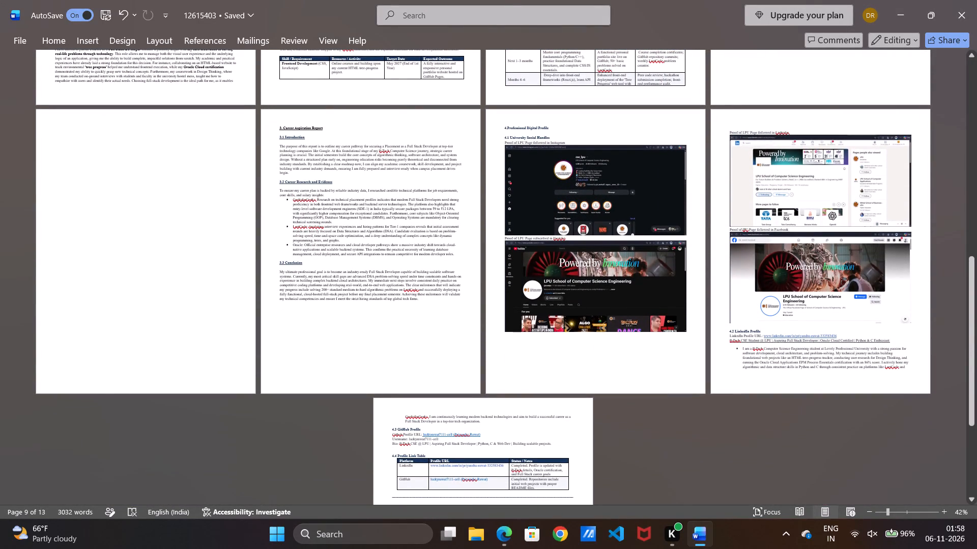
pyautogui.click(222, 271)
pyautogui.rightClick(222, 271)
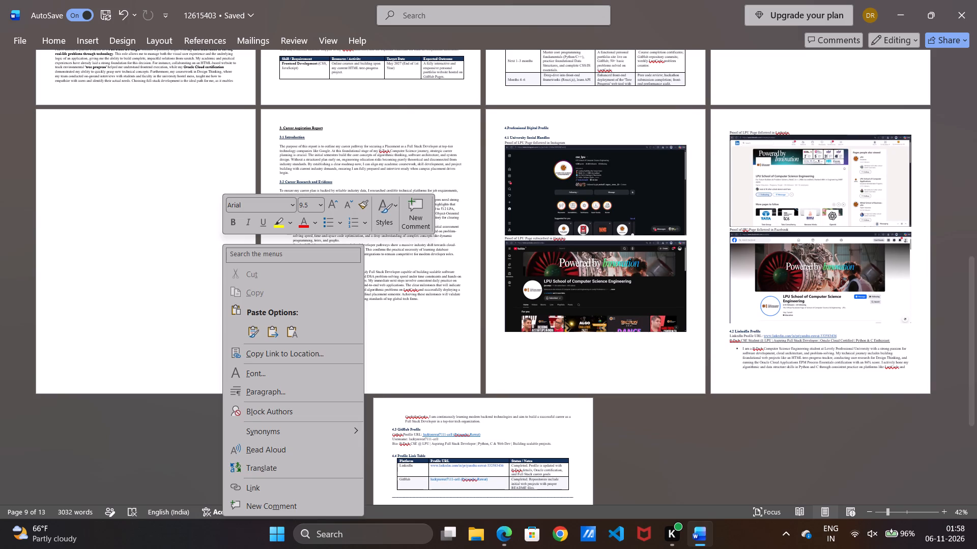
pyautogui.scroll(-2, 255, 293)
pyautogui.click(129, 293)
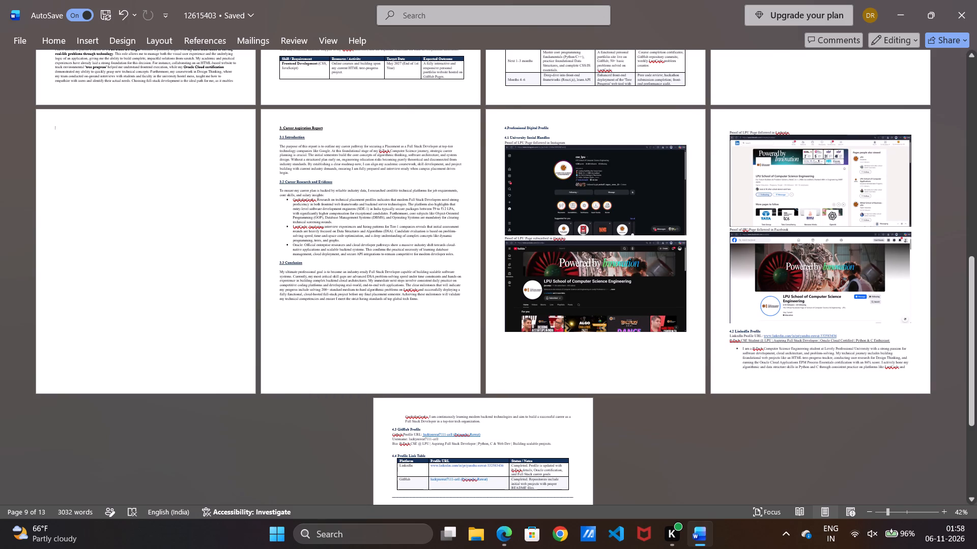
pyautogui.press('BackSpace')
# Adjust the space above the Table of Contents by removing three blank lines and adding six.
pyautogui.scroll(-5, 129, 293)
pyautogui.scroll(5, 129, 293)
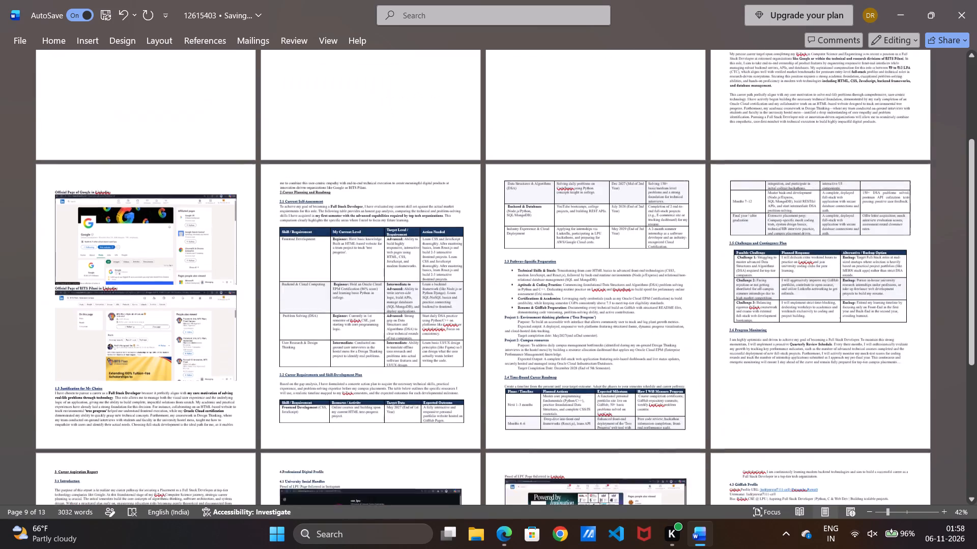
pyautogui.scroll(4, 129, 293)
pyautogui.hscroll(1, 129, 293)
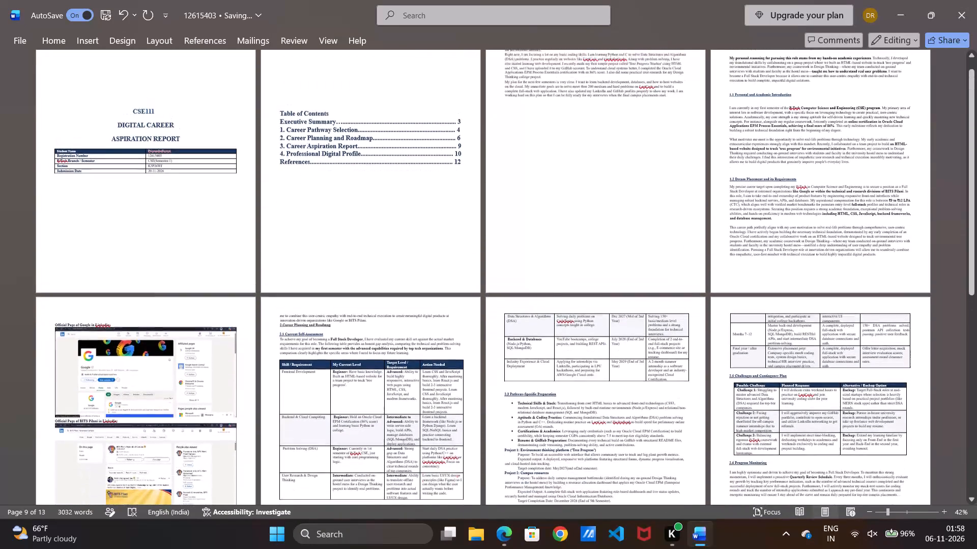
pyautogui.hscroll(1, 129, 293)
pyautogui.scroll(1, 129, 293)
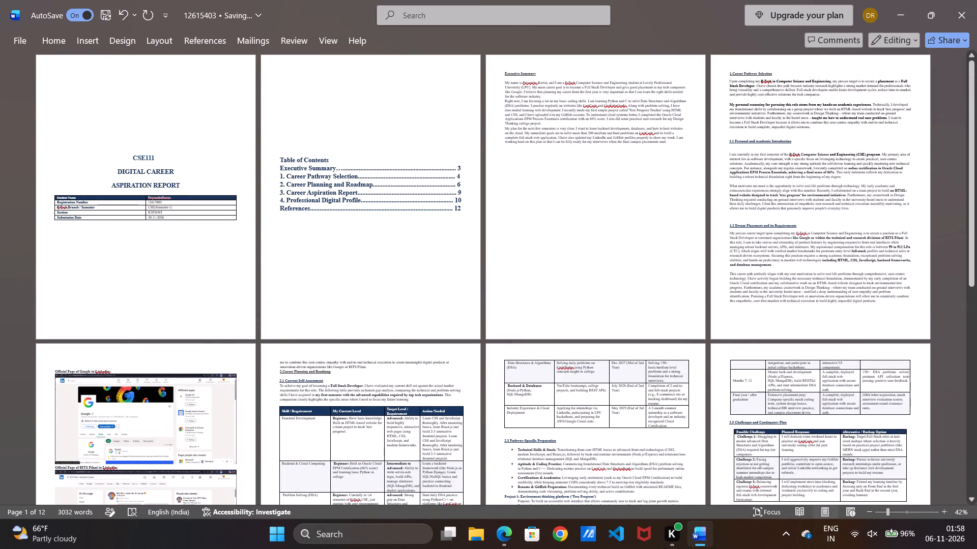
pyautogui.click(279, 155)
pyautogui.press('BackSpace')
pyautogui.press('BackSpace')
pyautogui.press('BackSpace')
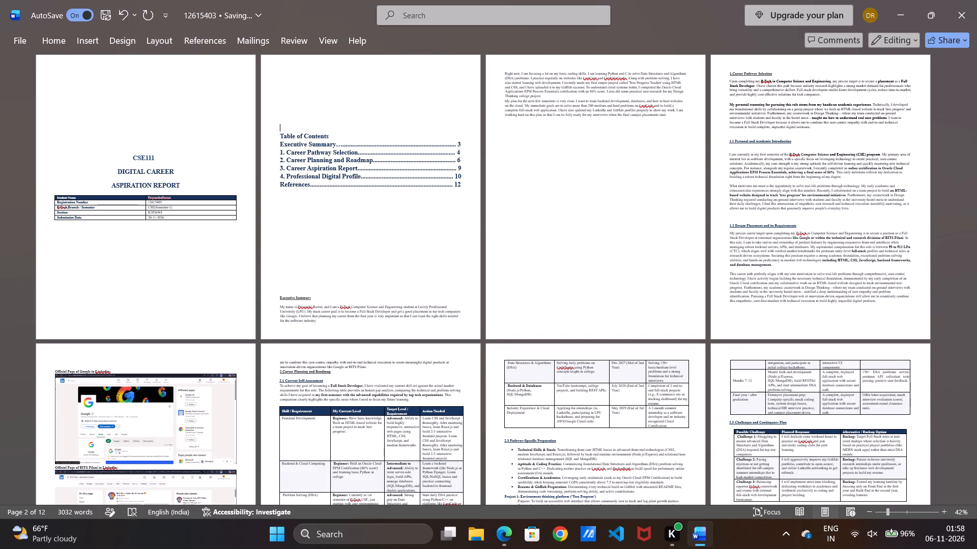
pyautogui.press('Return')
pyautogui.press('Return')
pyautogui.press('Return')
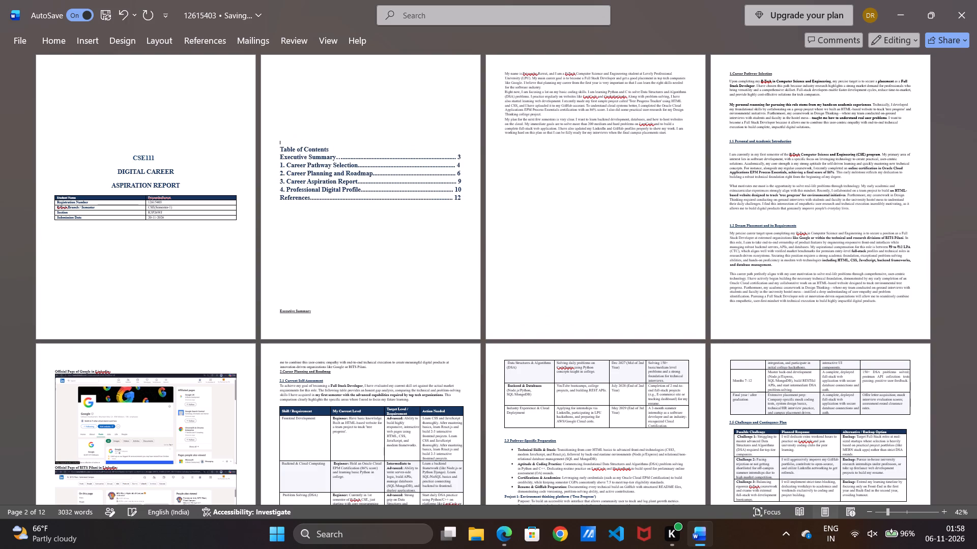
pyautogui.press('Return')
pyautogui.press('Return')
pyautogui.press('Return')
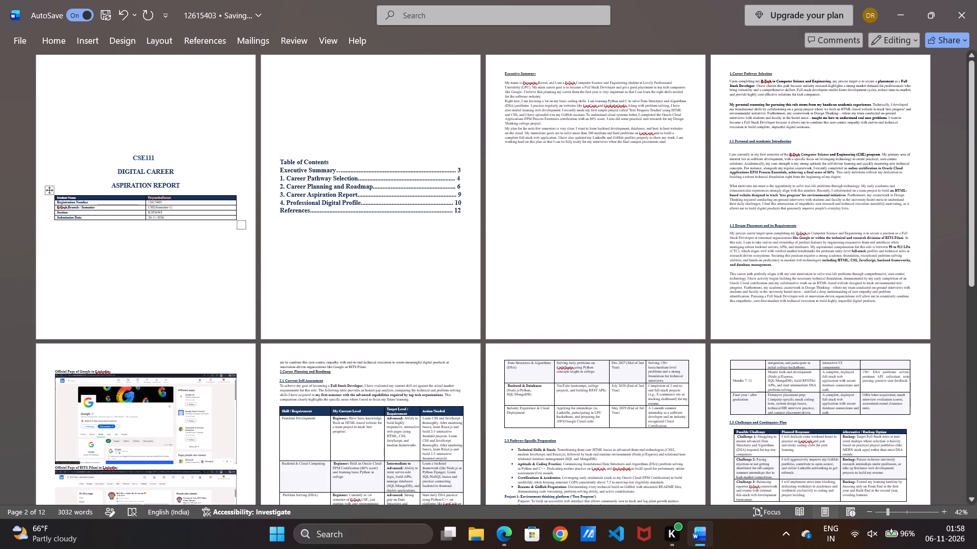
pyautogui.click(361, 224)
# Move the Executive Summary down its page by inserting 17 blank lines above its heading.
pyautogui.click(557, 232)
pyautogui.click(503, 75)
pyautogui.press('Return')
pyautogui.press('Return')
pyautogui.press('Return')
pyautogui.press('Return')
pyautogui.press('Return')
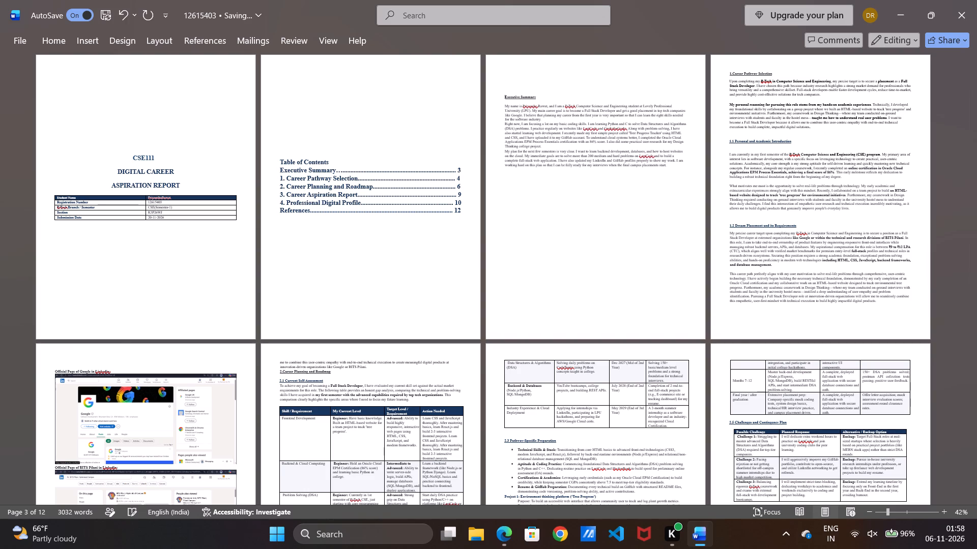
pyautogui.press('Return')
pyautogui.press('Return')
pyautogui.press('Return')
pyautogui.press('Return')
pyautogui.press('Return')
pyautogui.press('Return')
pyautogui.press('Return')
pyautogui.press('Return')
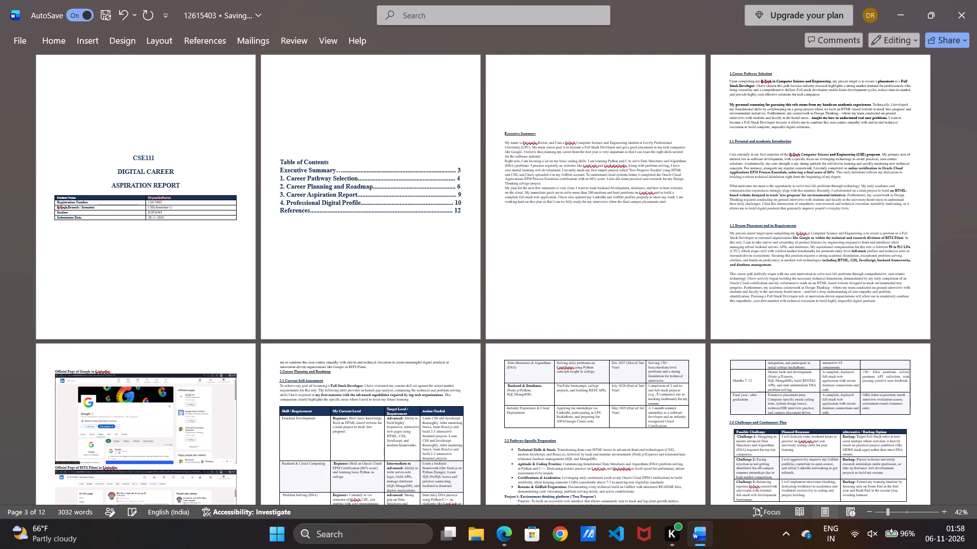
pyautogui.press('Return')
pyautogui.press('Return')
pyautogui.press('Return')
pyautogui.press('Return')
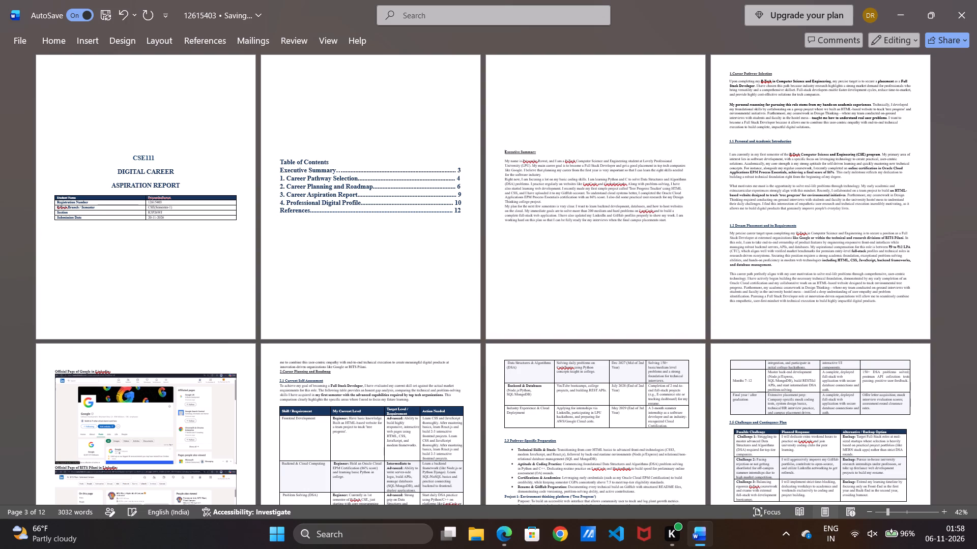
pyautogui.scroll(1, 524, 209)
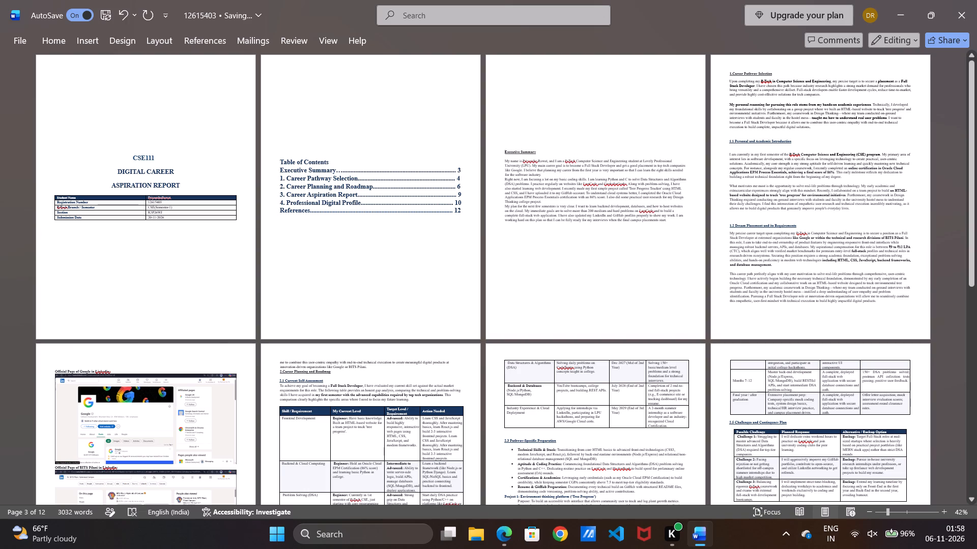
pyautogui.scroll(1, 524, 209)
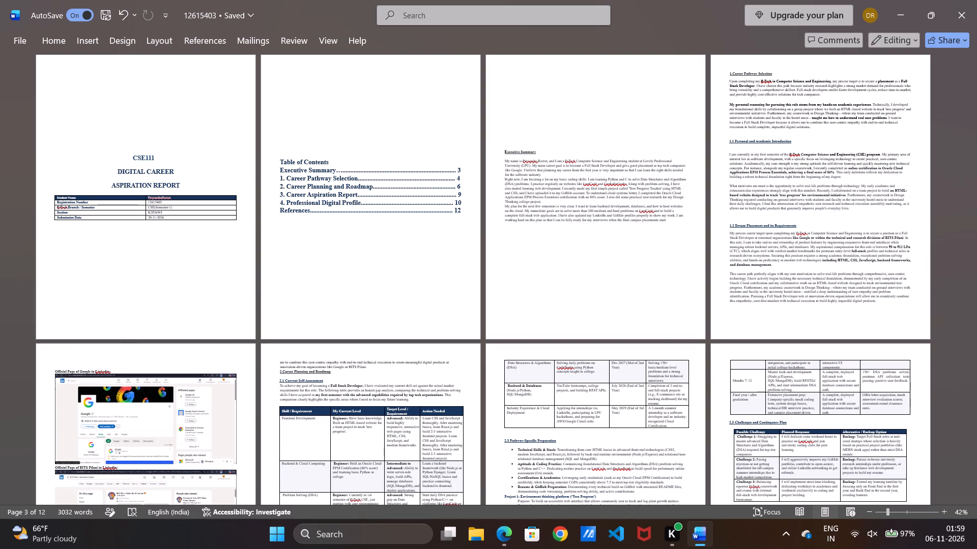
# Set the Executive Summary heading and text to font size 12 and check the page at a larger zoom.
pyautogui.scroll(-1, 605, 132)
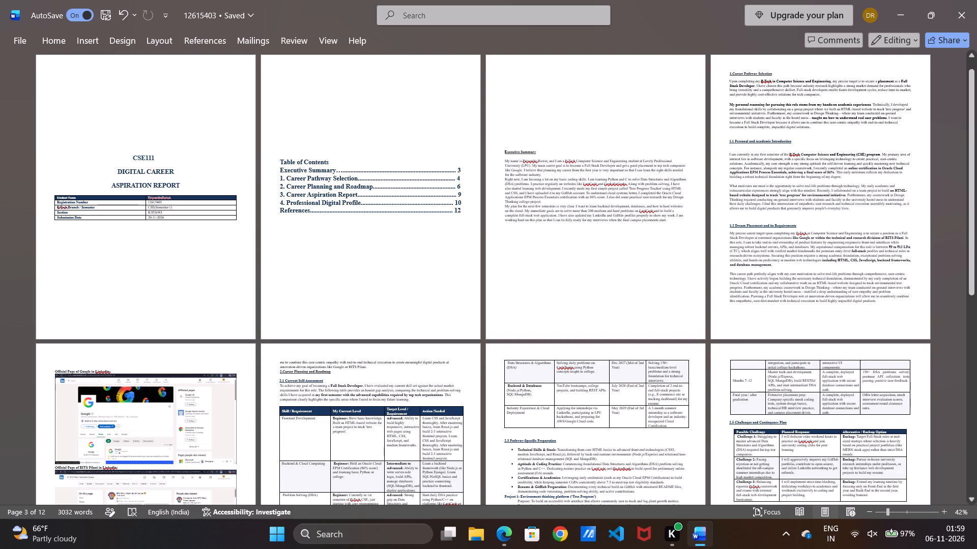
pyautogui.scroll(-1, 605, 132)
pyautogui.moveTo(503, 121); pyautogui.dragTo(544, 153)
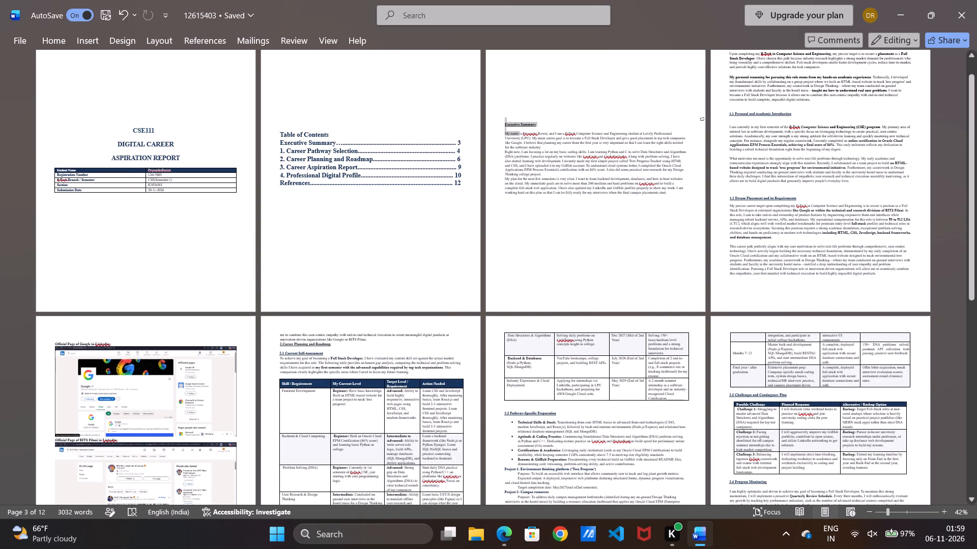
pyautogui.moveTo(544, 153); pyautogui.dragTo(674, 196)
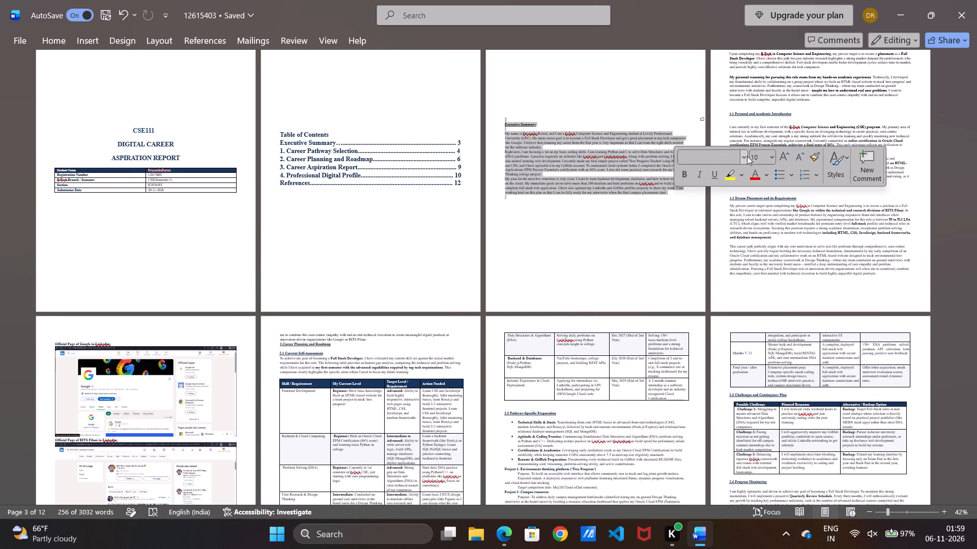
pyautogui.click(762, 156)
pyautogui.write('12')
pyautogui.press('Return')
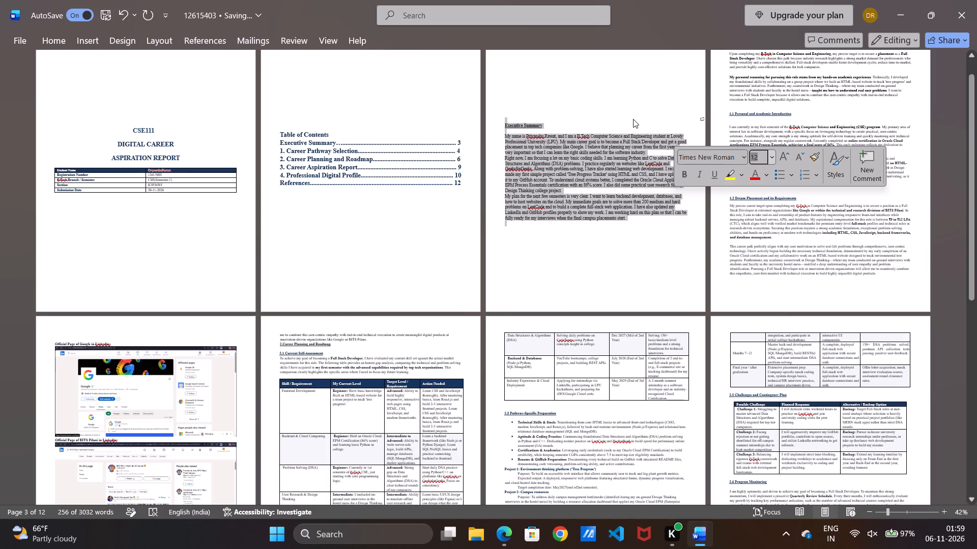
pyautogui.click(571, 103)
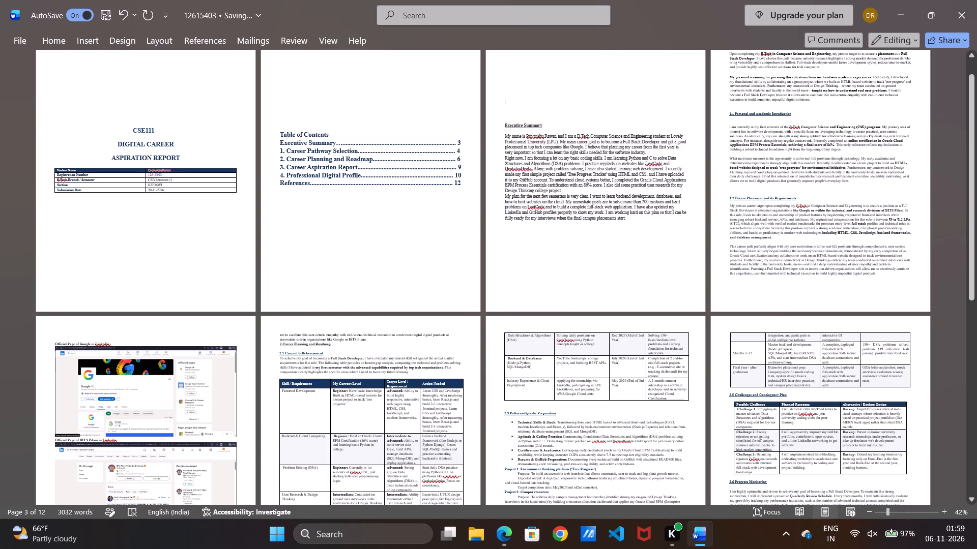
pyautogui.keyDown('ctrl'); pyautogui.scroll(5, 532, 134); pyautogui.keyUp('ctrl')
pyautogui.scroll(-1, 532, 134)
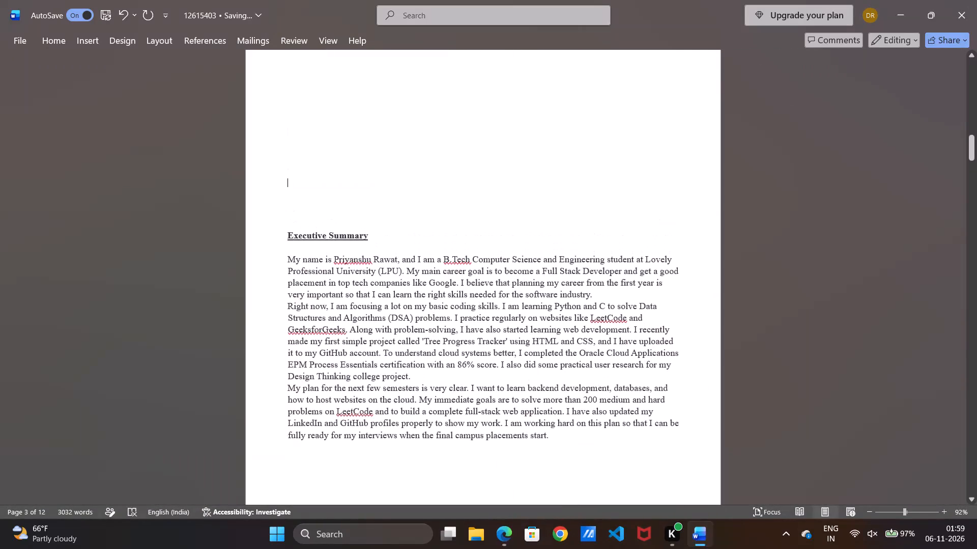
pyautogui.scroll(-1, 532, 134)
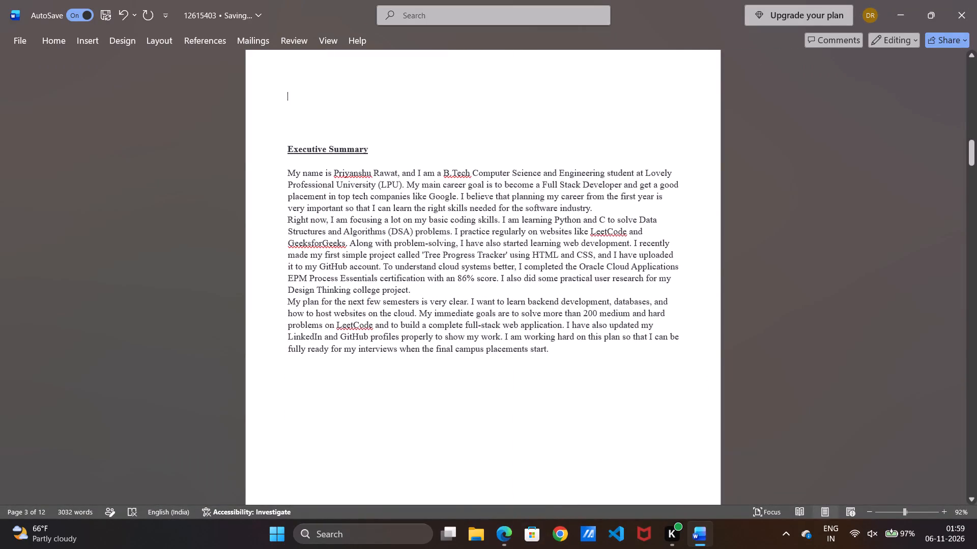
pyautogui.scroll(2, 456, 159)
# Save a copy of the report as a PDF in this PC's Documents folder, keeping its existing file name.
pyautogui.click(21, 42)
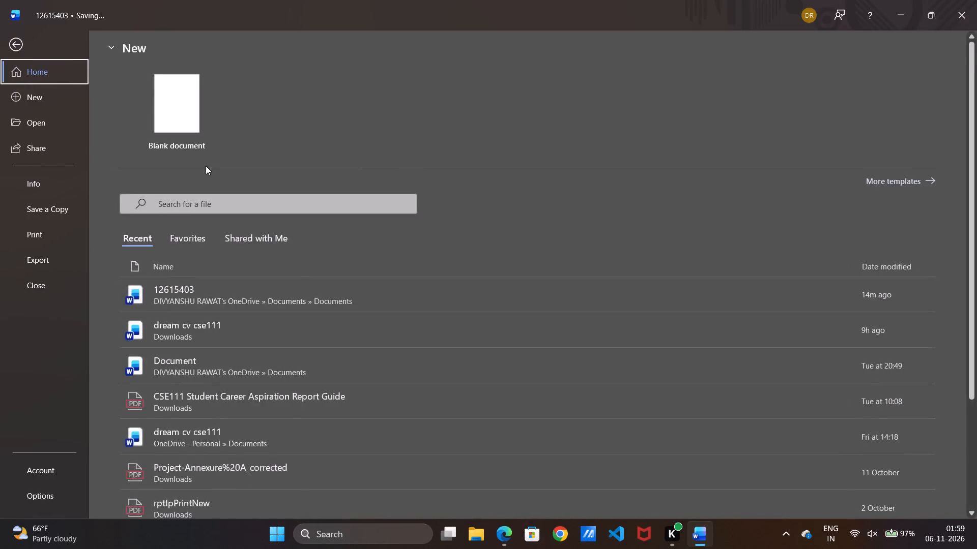
pyautogui.click(57, 215)
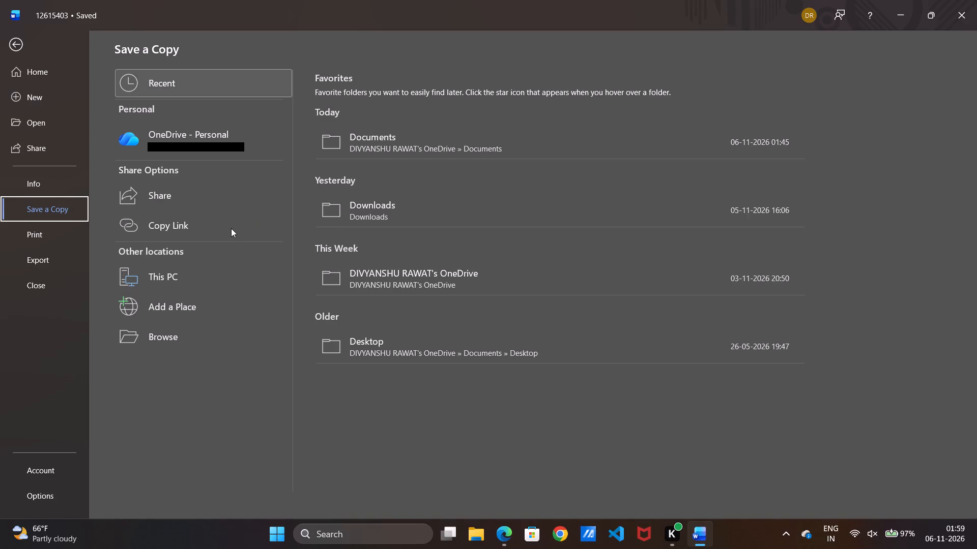
pyautogui.click(246, 267)
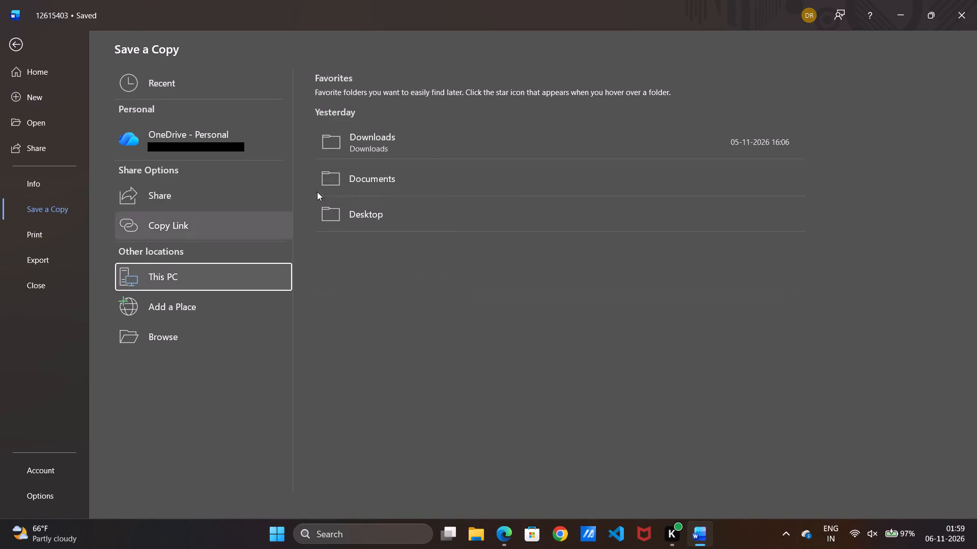
pyautogui.click(390, 169)
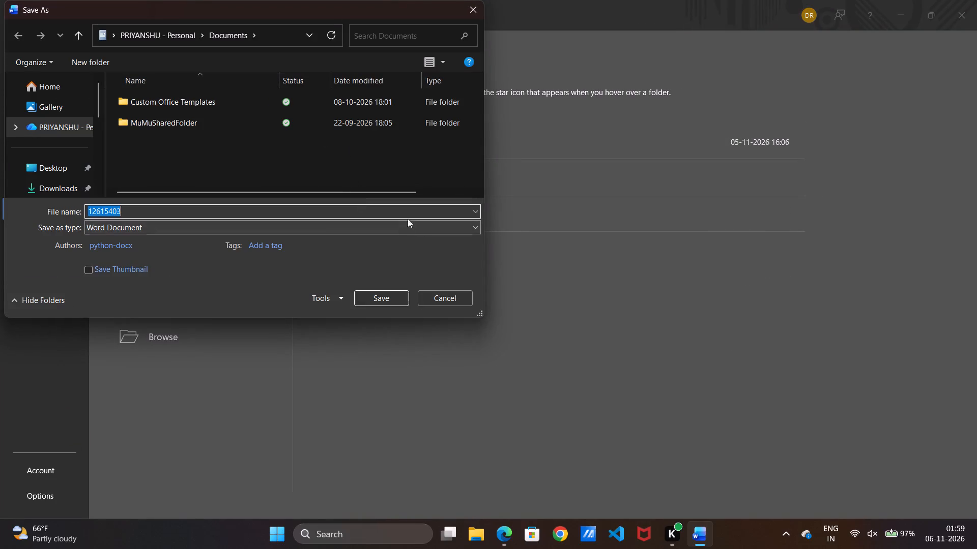
pyautogui.click(273, 220)
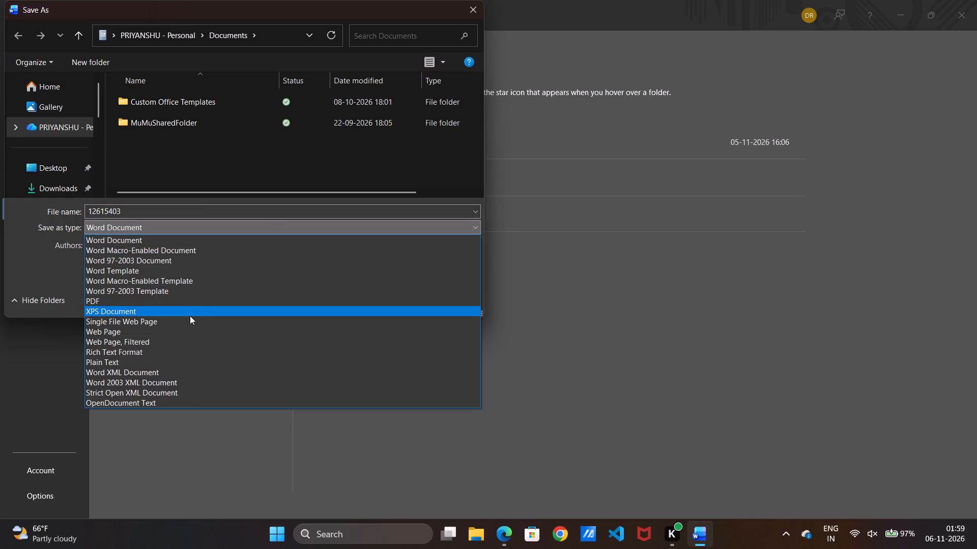
pyautogui.click(193, 301)
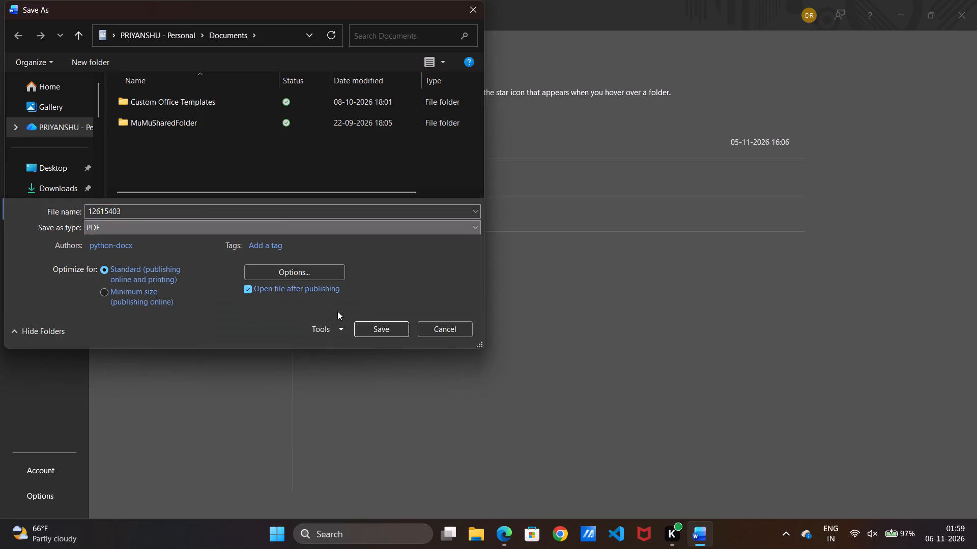
pyautogui.click(377, 321)
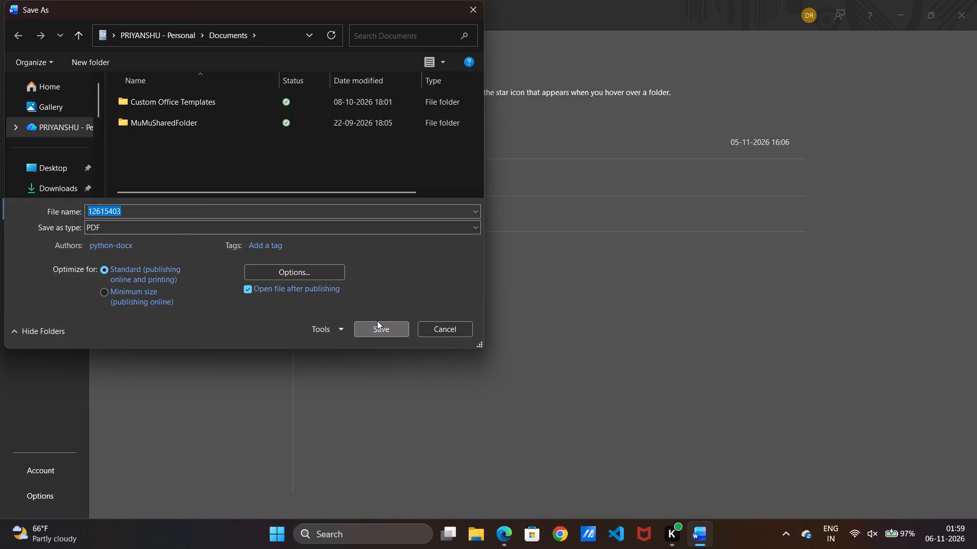
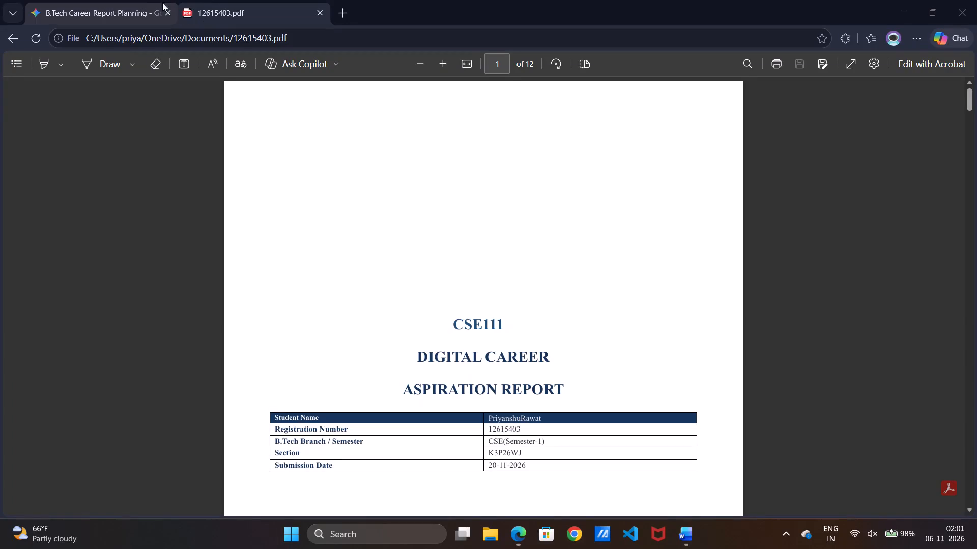
# Close the career report planning chat and the exported report PDF in the browser, leaving only a new blank tab.
pyautogui.click(146, 0)
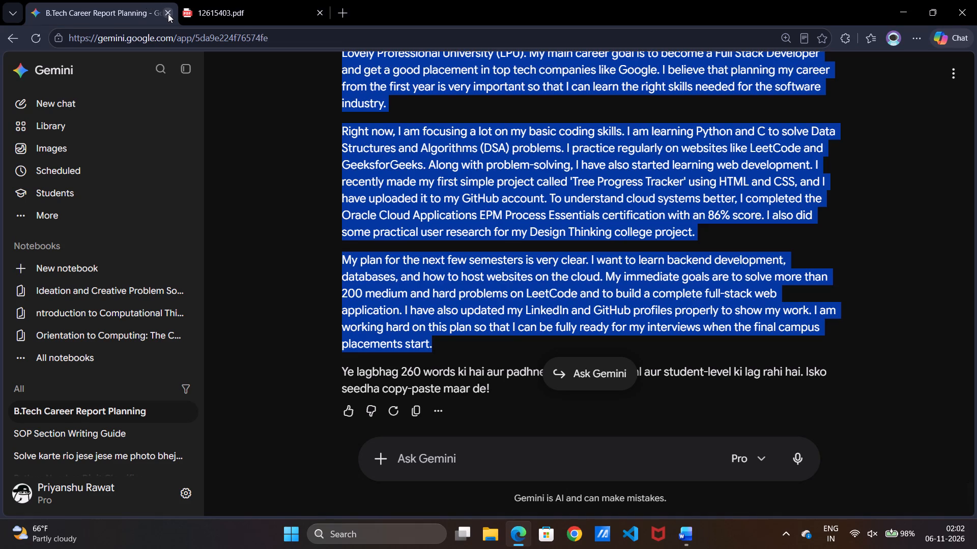
pyautogui.click(168, 15)
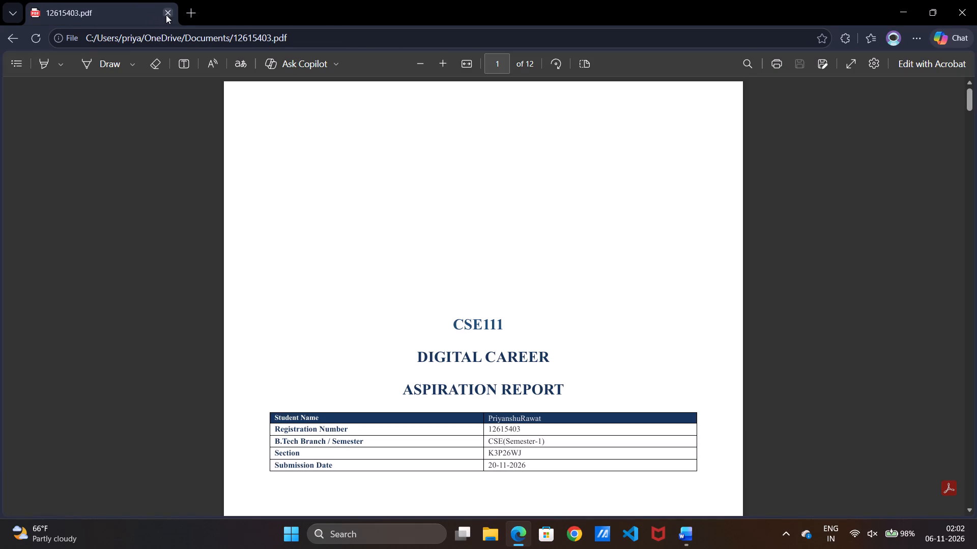
pyautogui.click(185, 12)
pyautogui.click(166, 14)
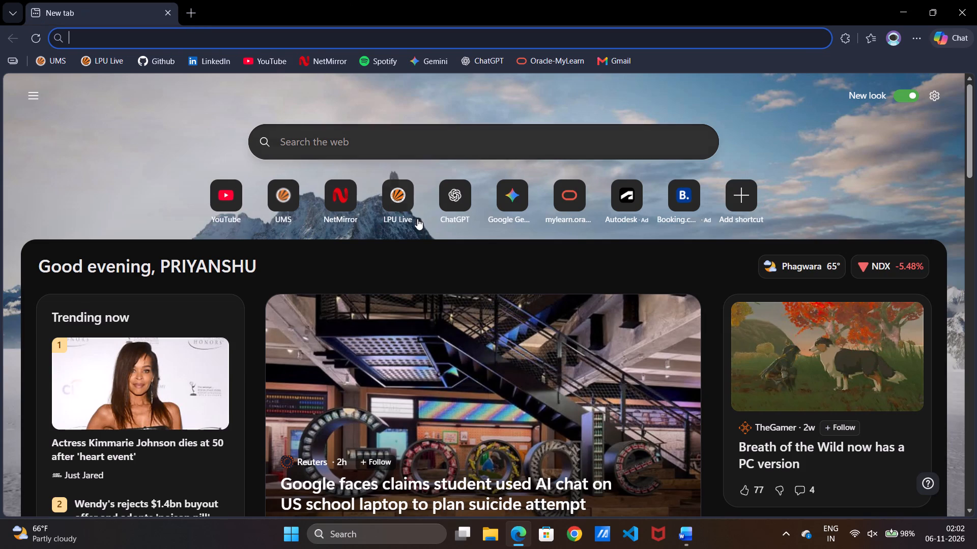
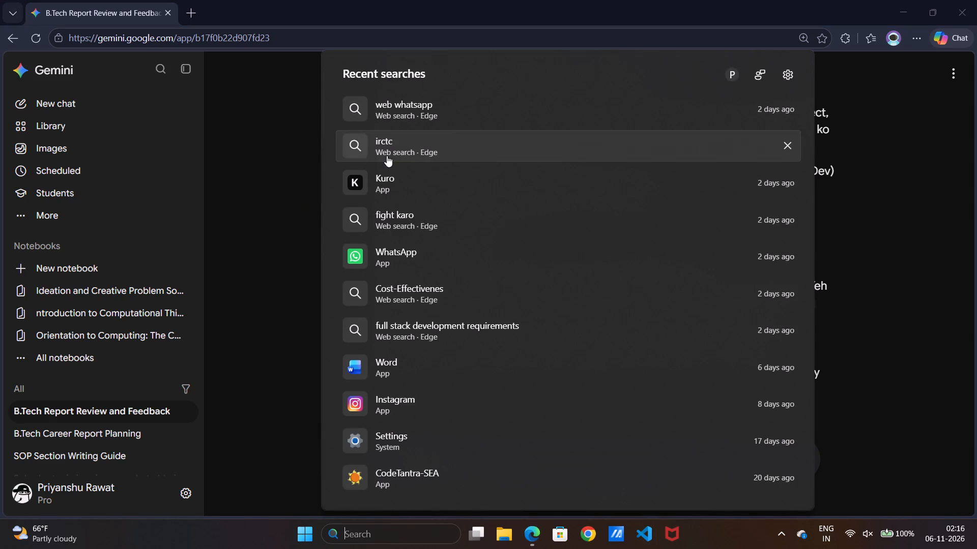
pyautogui.click(384, 175)
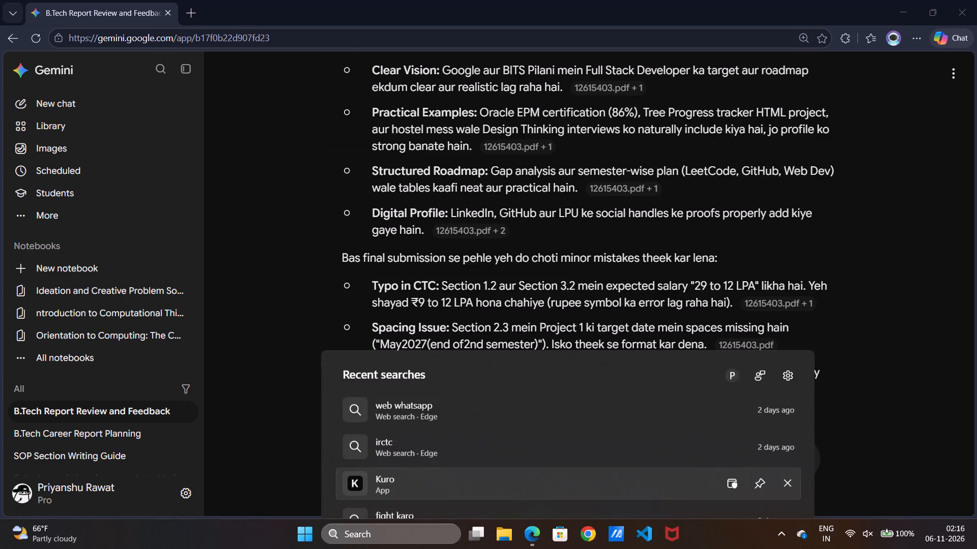